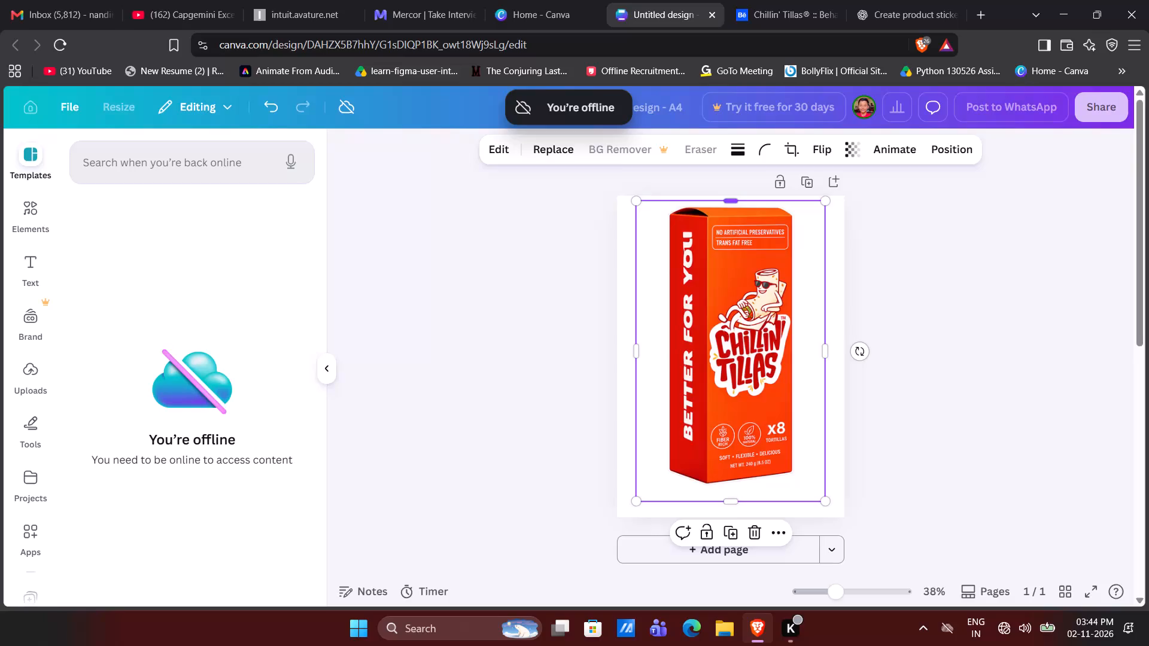
Open the Windows quick settings to check the computer's Wi-Fi connection while the design editor is offline.
click(1007, 628)
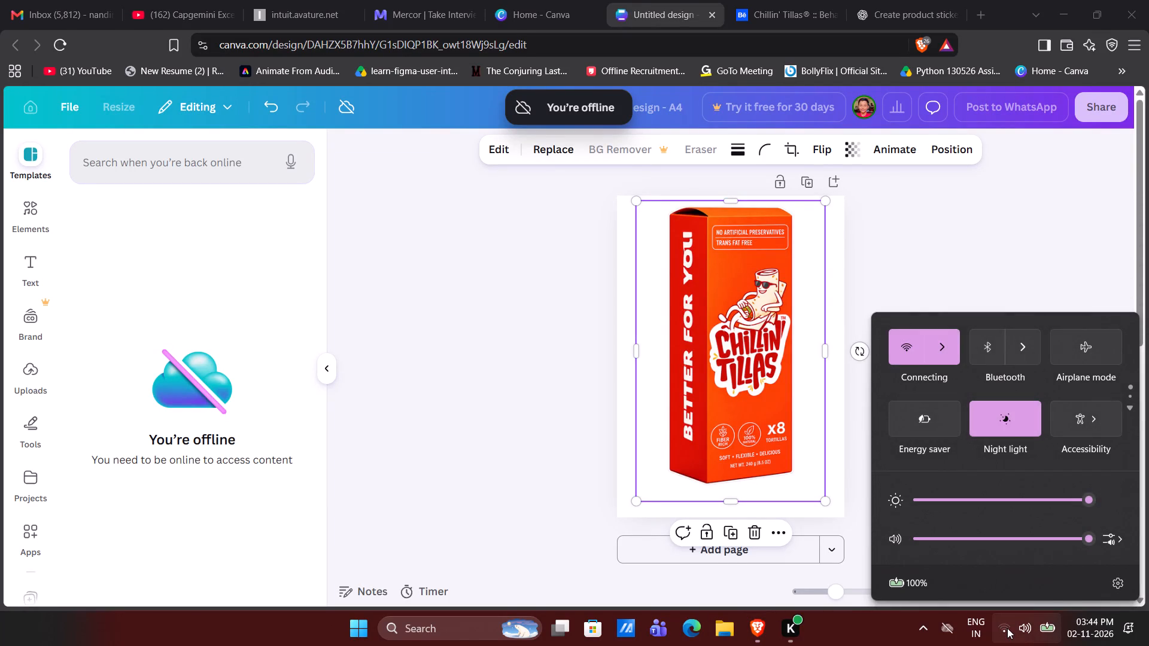
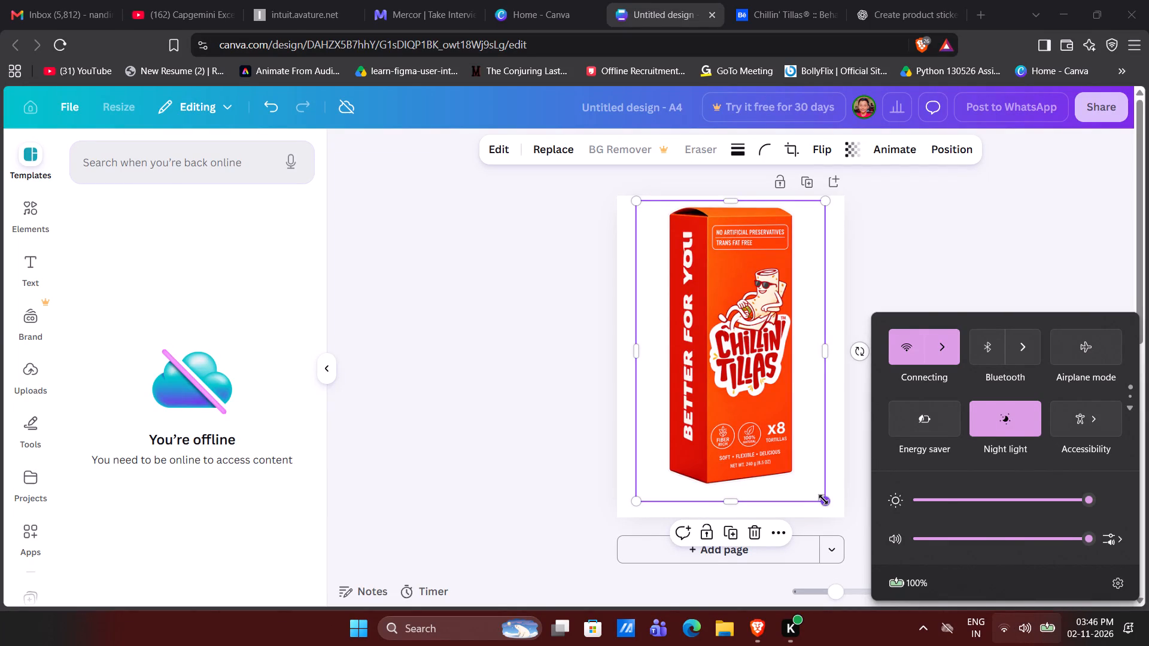
Shrink the tortilla box image proportionally to about two-thirds of its size and reposition it near the centre of the A4 page.
drag(823, 499, 761, 406)
drag(701, 303, 717, 325)
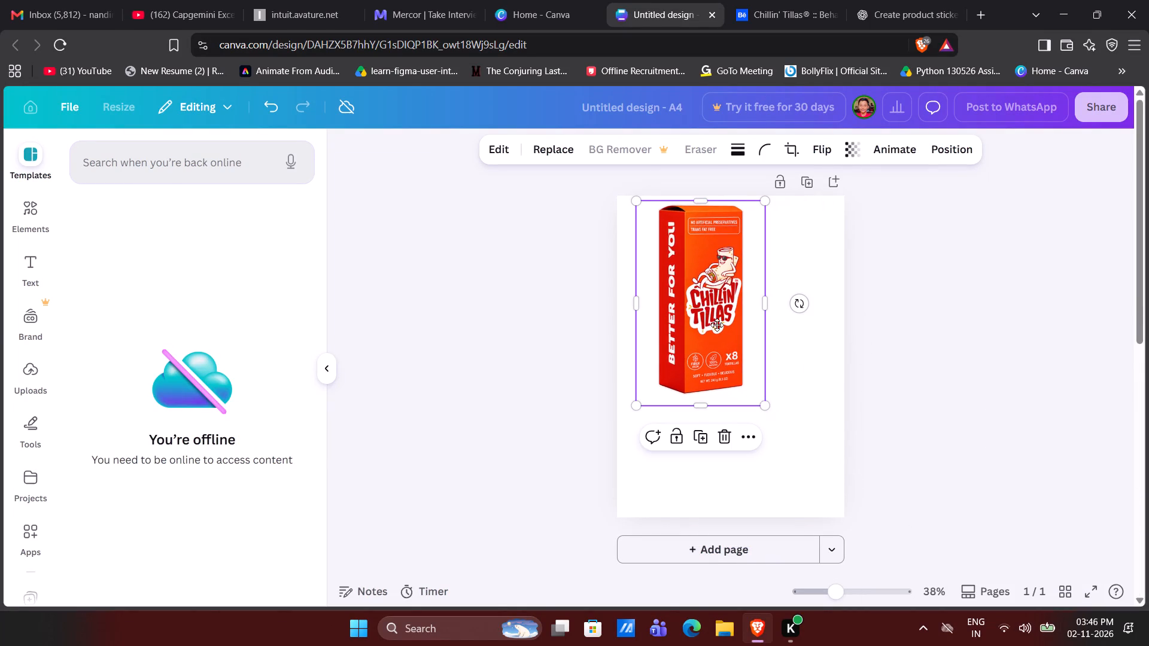
drag(717, 325, 724, 348)
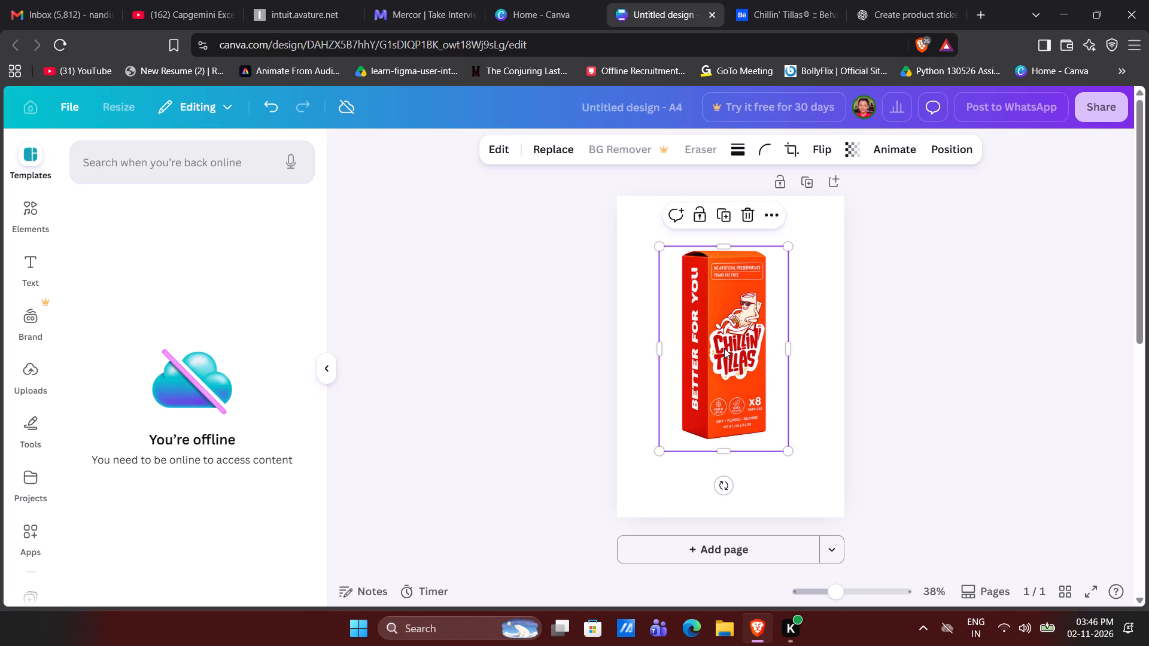
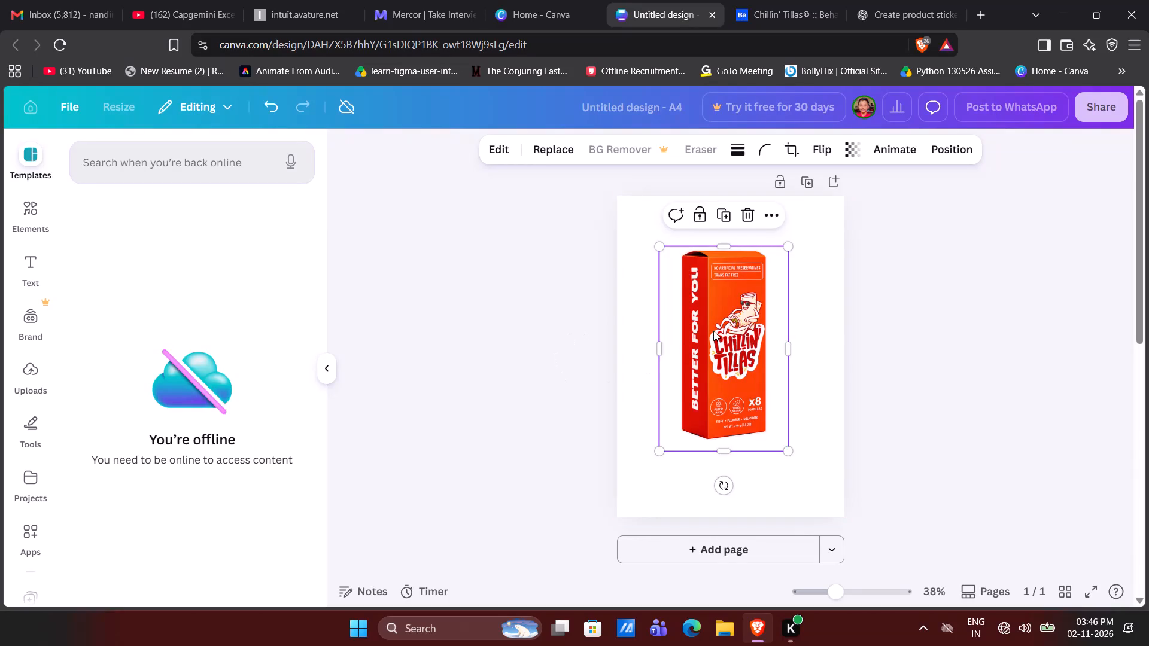
Scale the Chillin' Tillas box image down slightly, keeping its proportions and its upper-left corner in place.
drag(791, 449, 667, 422)
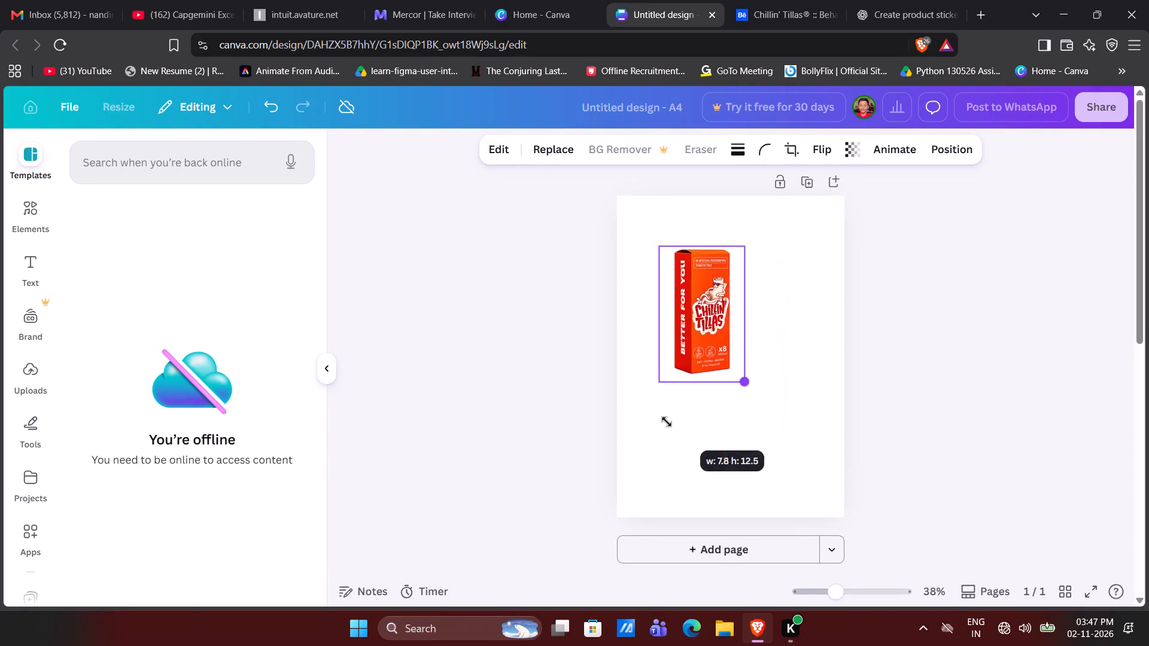
drag(667, 422, 719, 465)
Rotate the box image 90° clockwise so it lies horizontally, and move it to the top of the A4 page.
drag(719, 465, 671, 446)
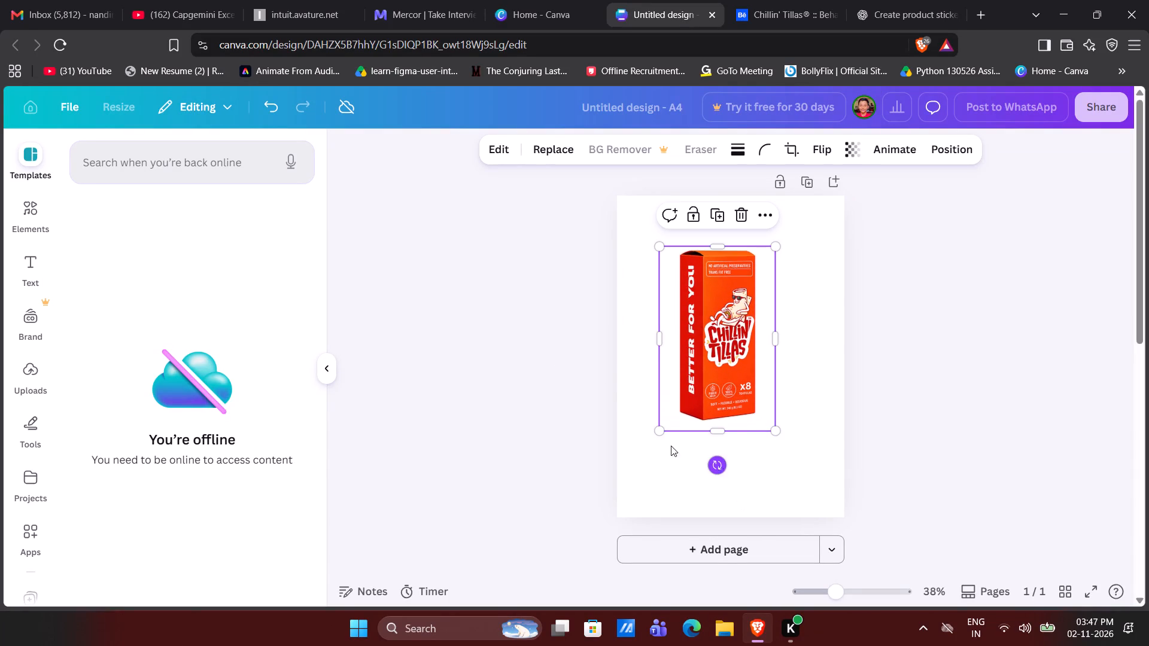
drag(671, 446, 559, 340)
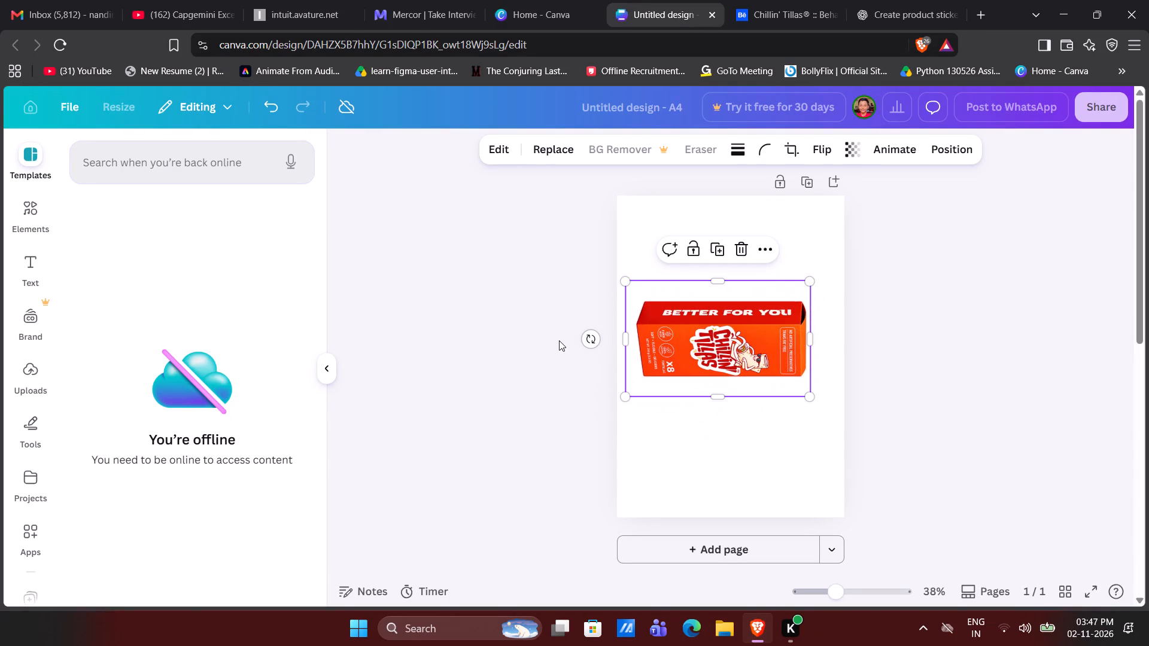
drag(678, 343, 682, 254)
click(959, 304)
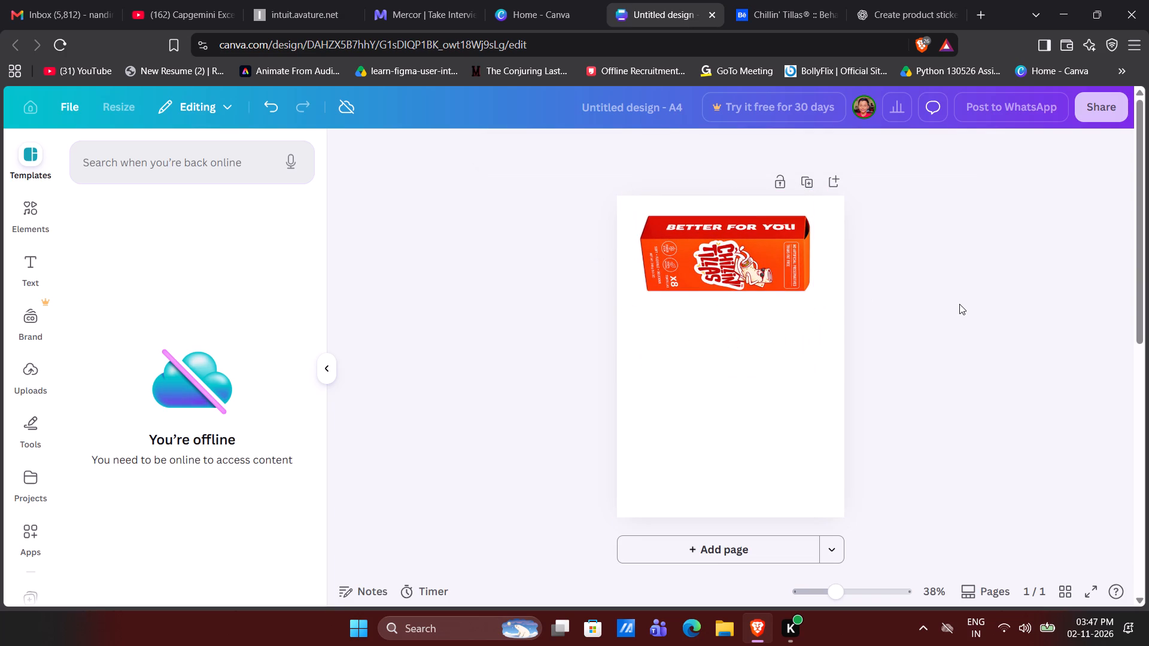
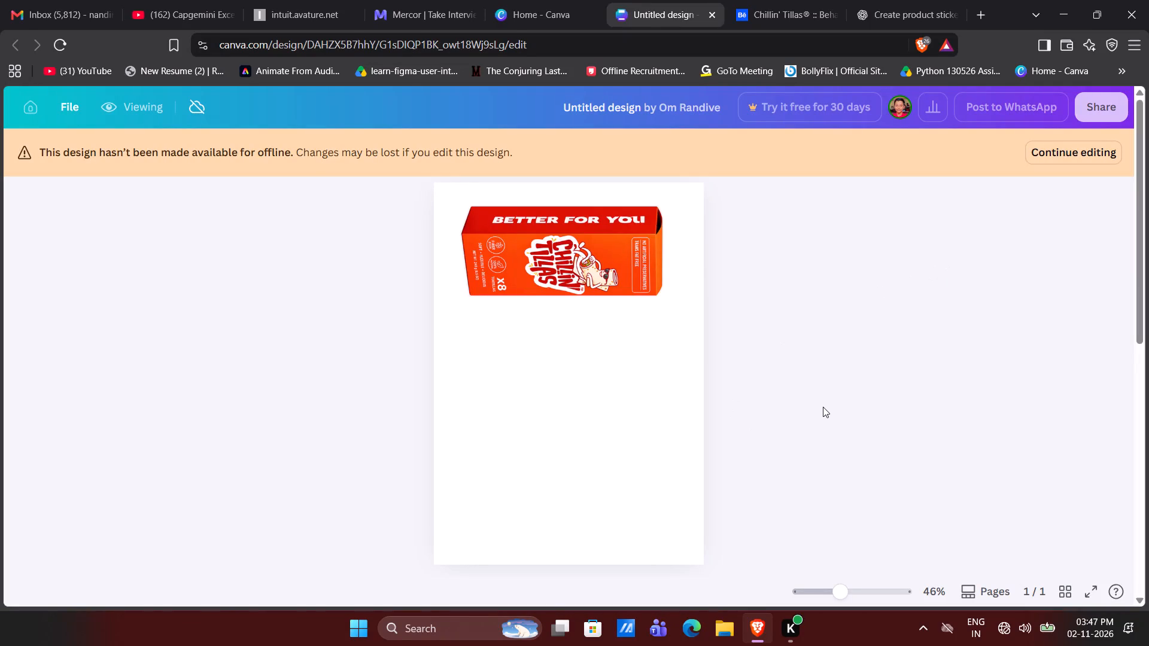
Connect the computer to the iPhone Wi-Fi network, retrying the connection, to bring the Canva design back online.
click(1016, 635)
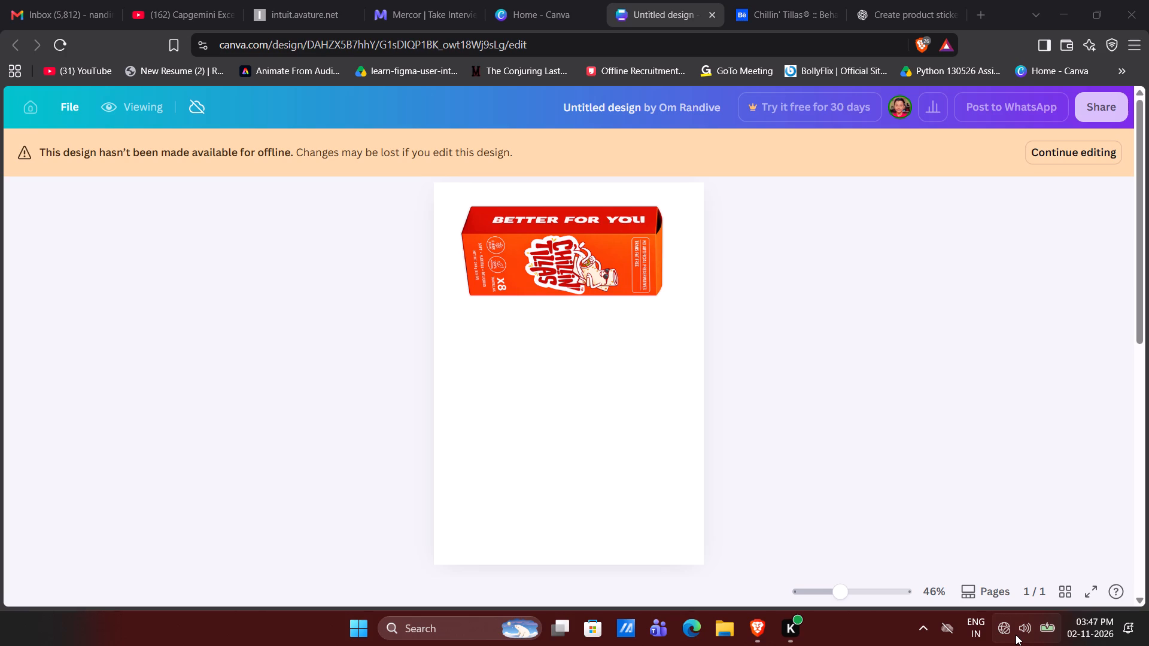
click(1003, 628)
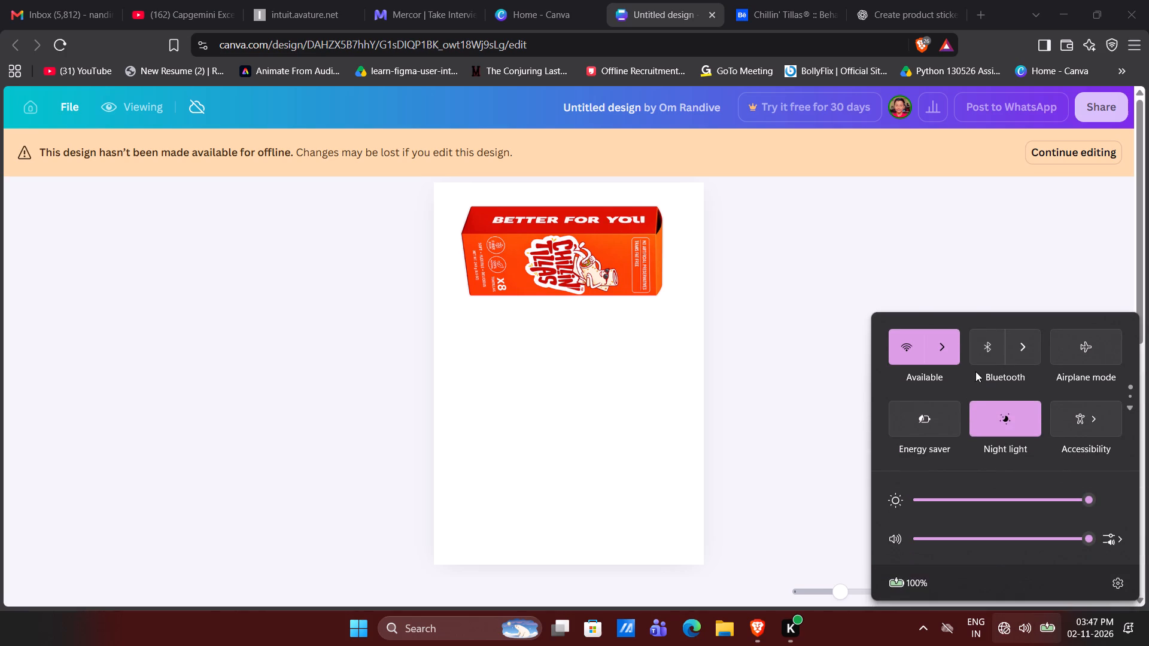
click(945, 336)
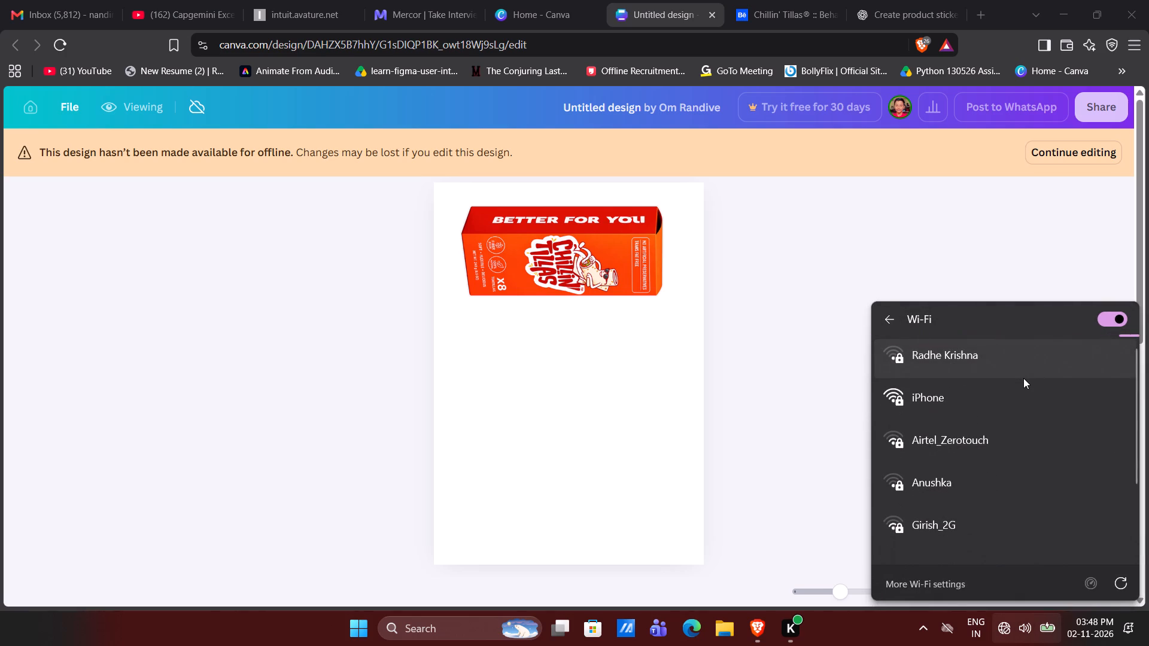
click(967, 404)
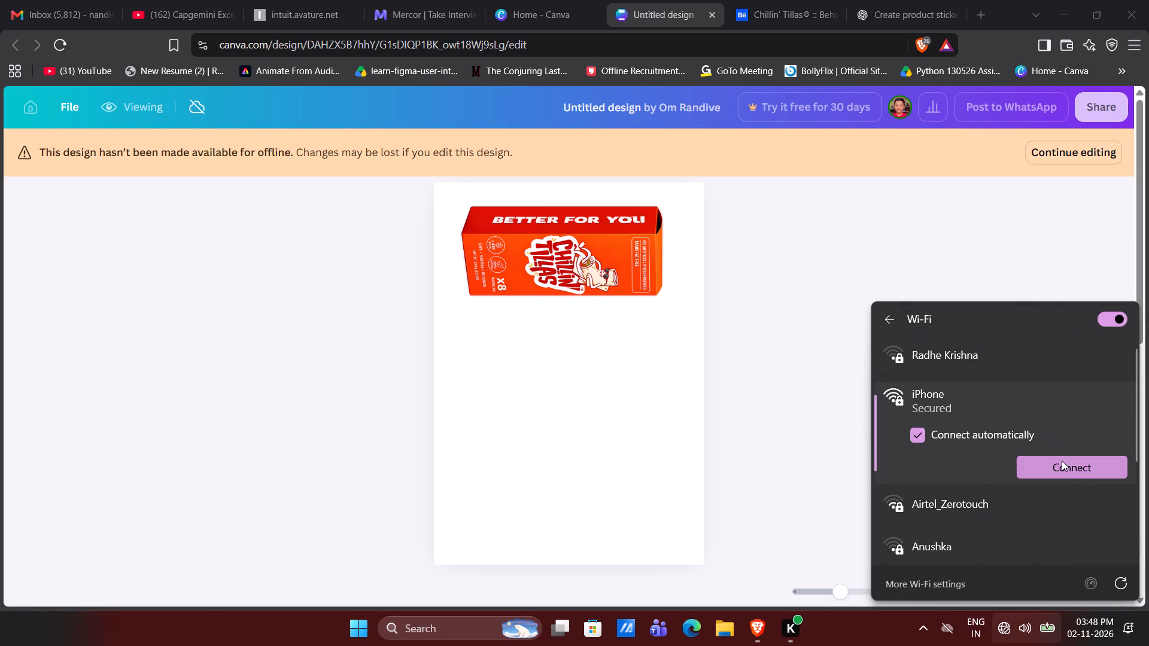
click(1062, 461)
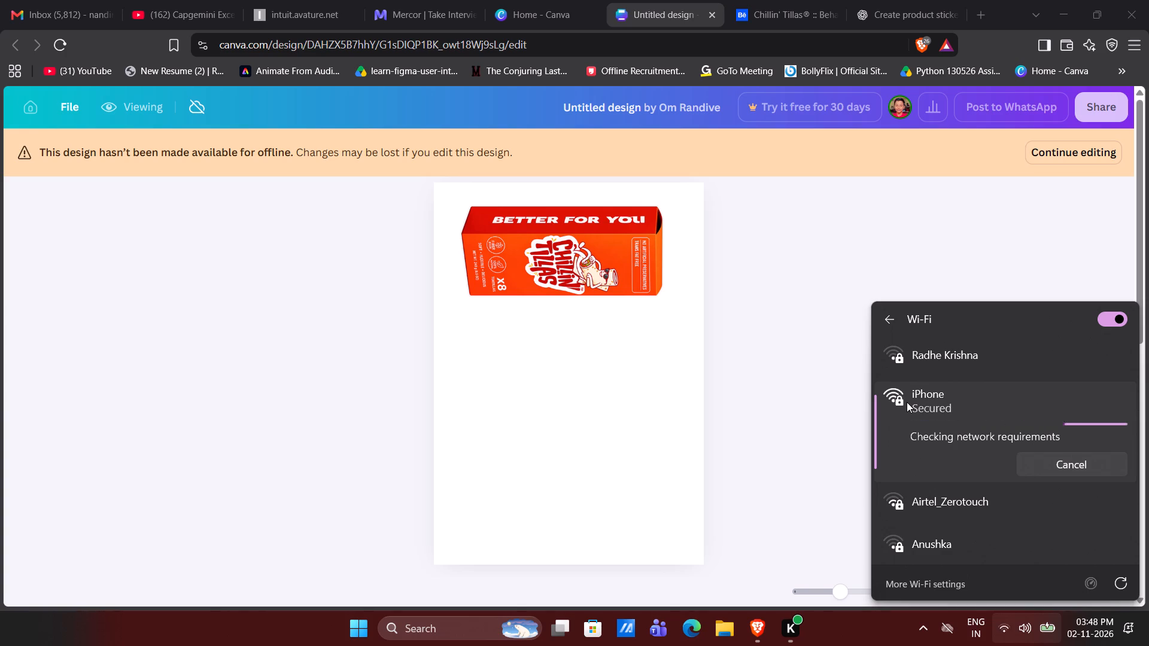
click(1075, 466)
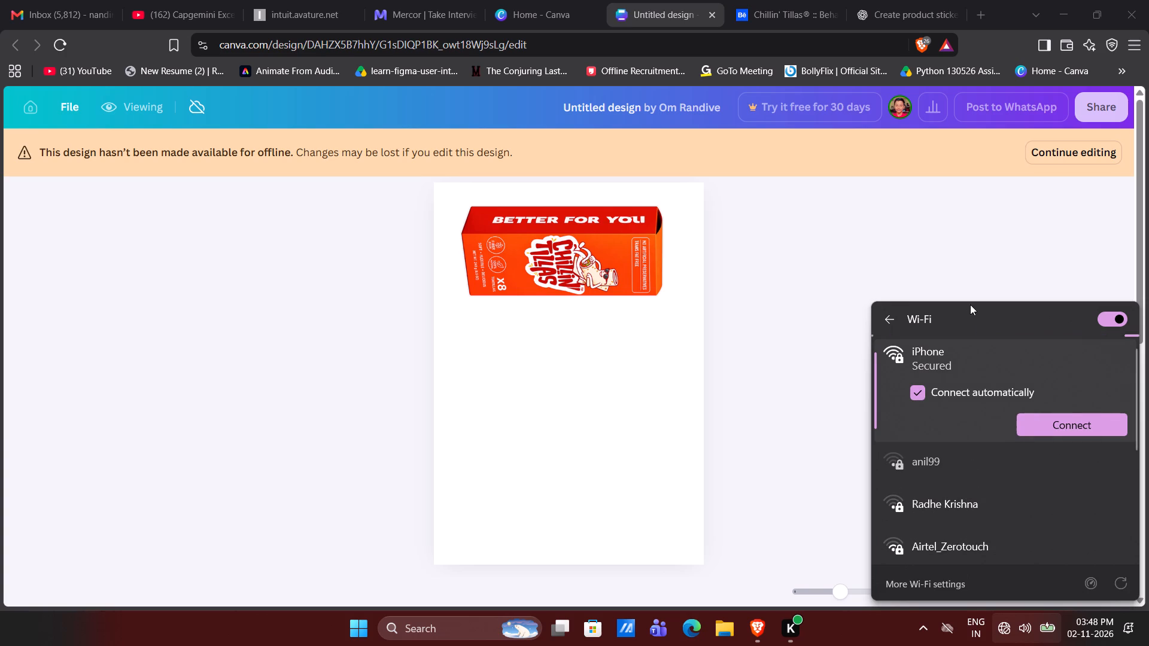
click(1051, 423)
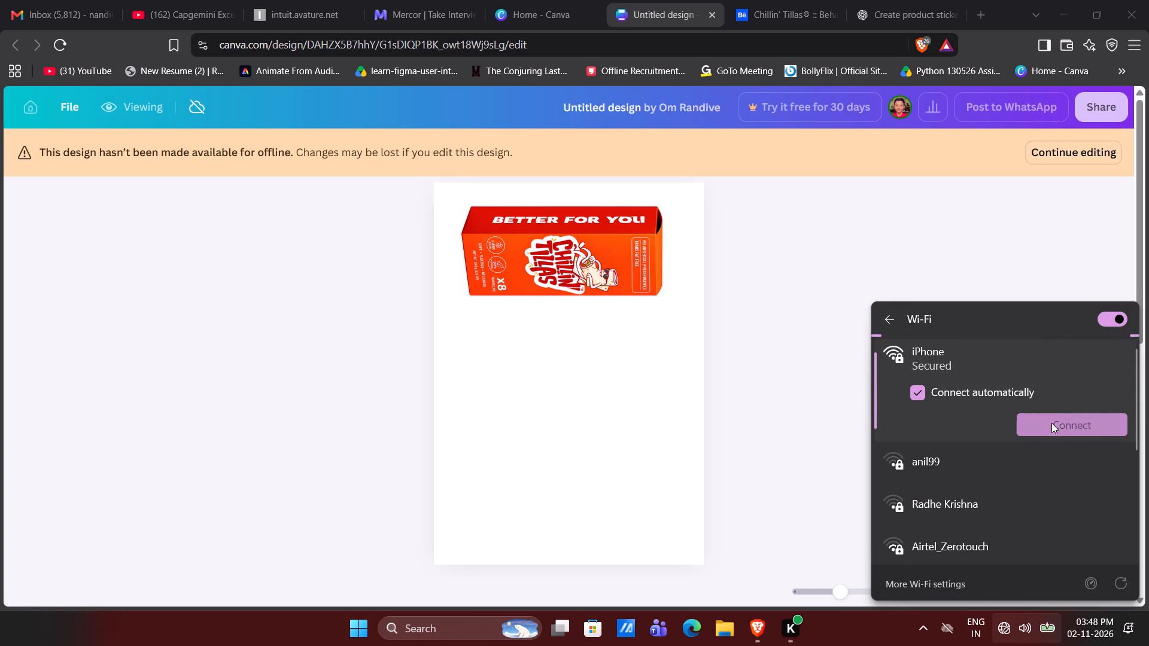
click(905, 249)
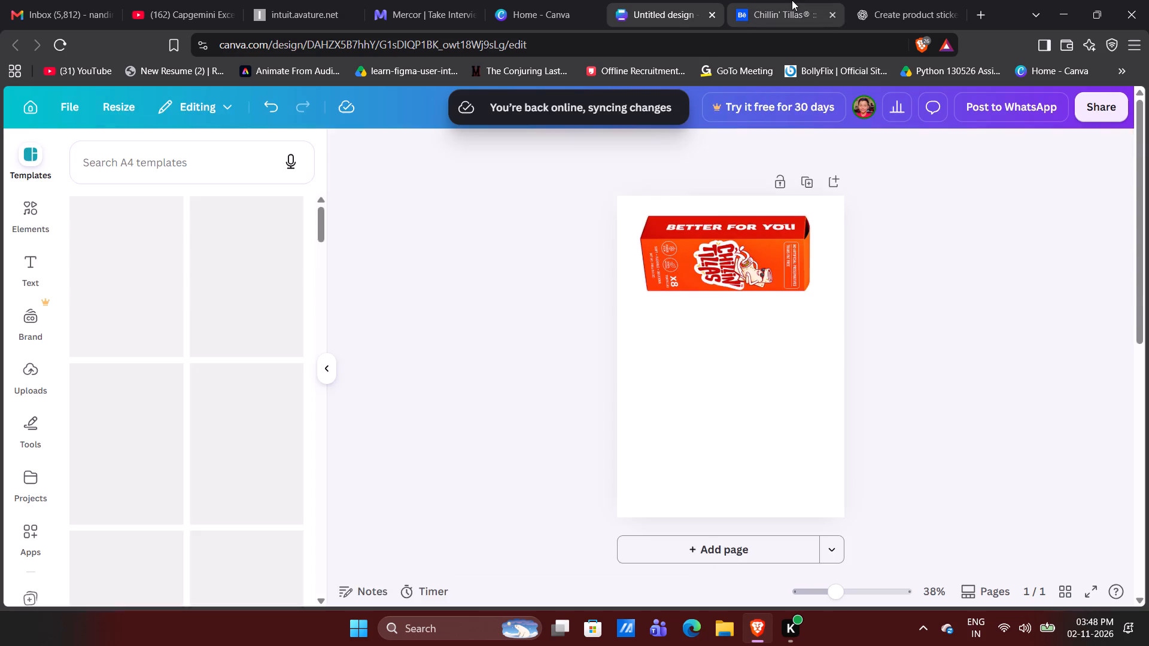
Switch to the Chillin' Tillas Behance project and look through its enlarged packaging images up to the unfolded box layout.
click(792, 0)
scroll(554, 173, down, 5)
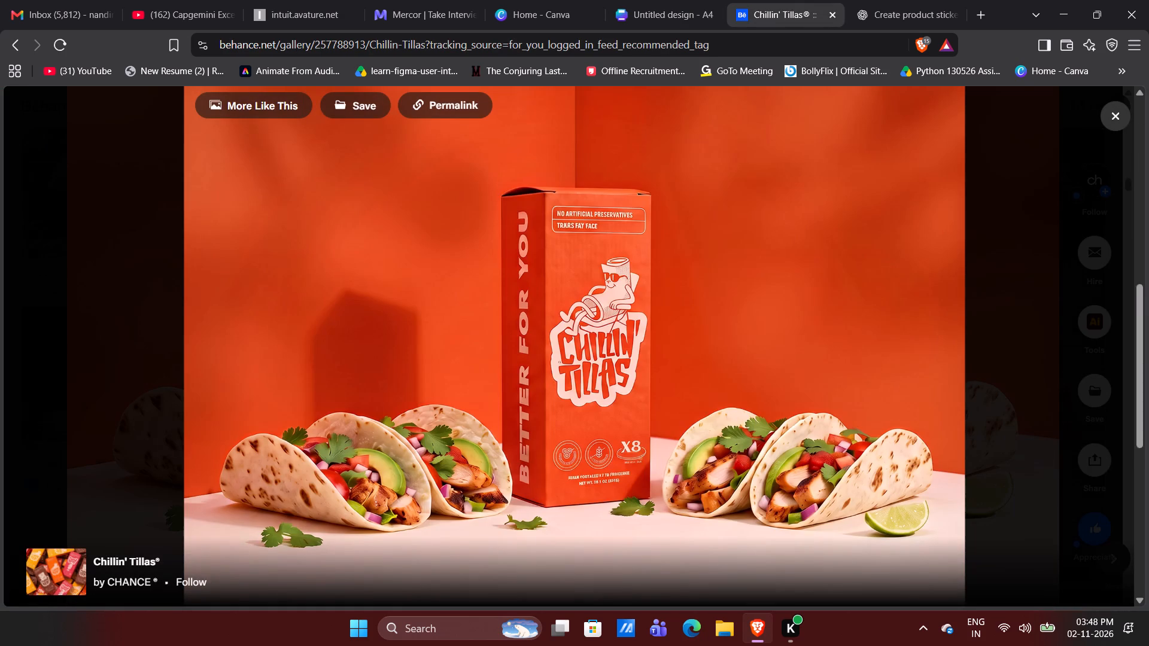
key(Down)
key(Right)
key(Right)
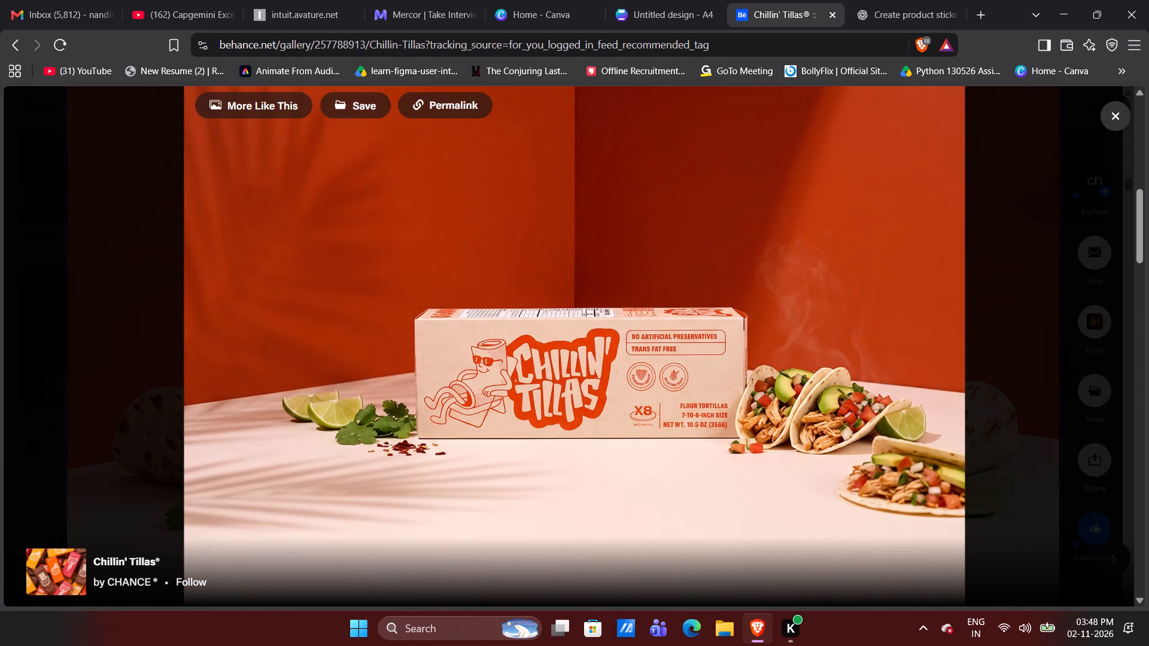
key(Right)
key(Right)
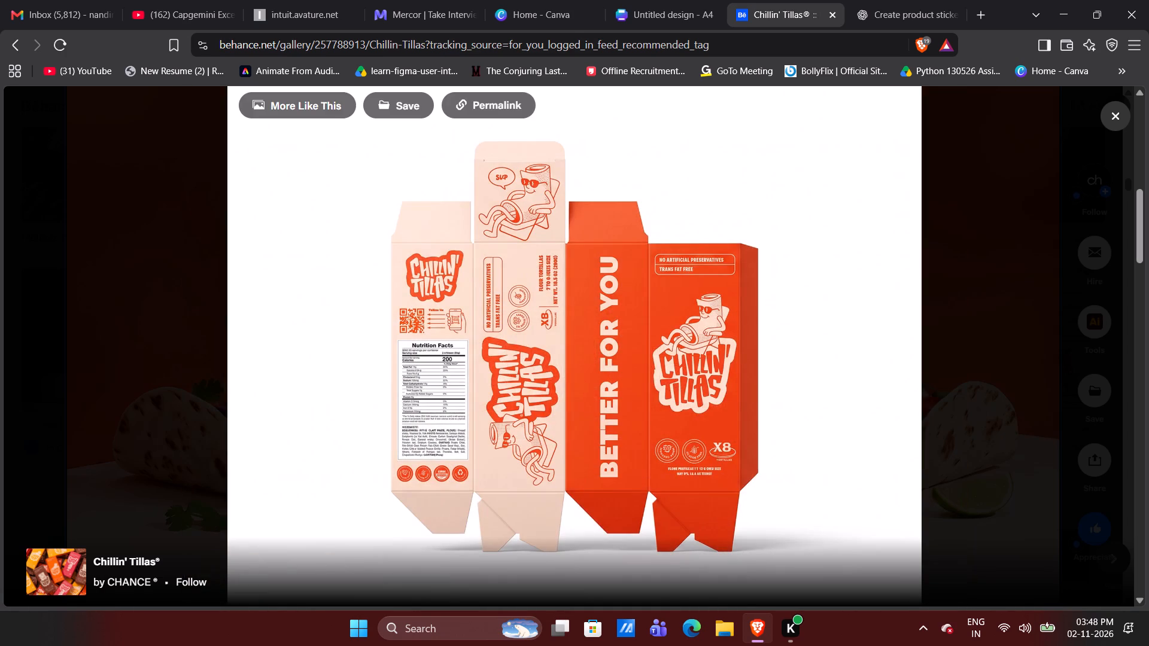
key(Right)
key(Right)
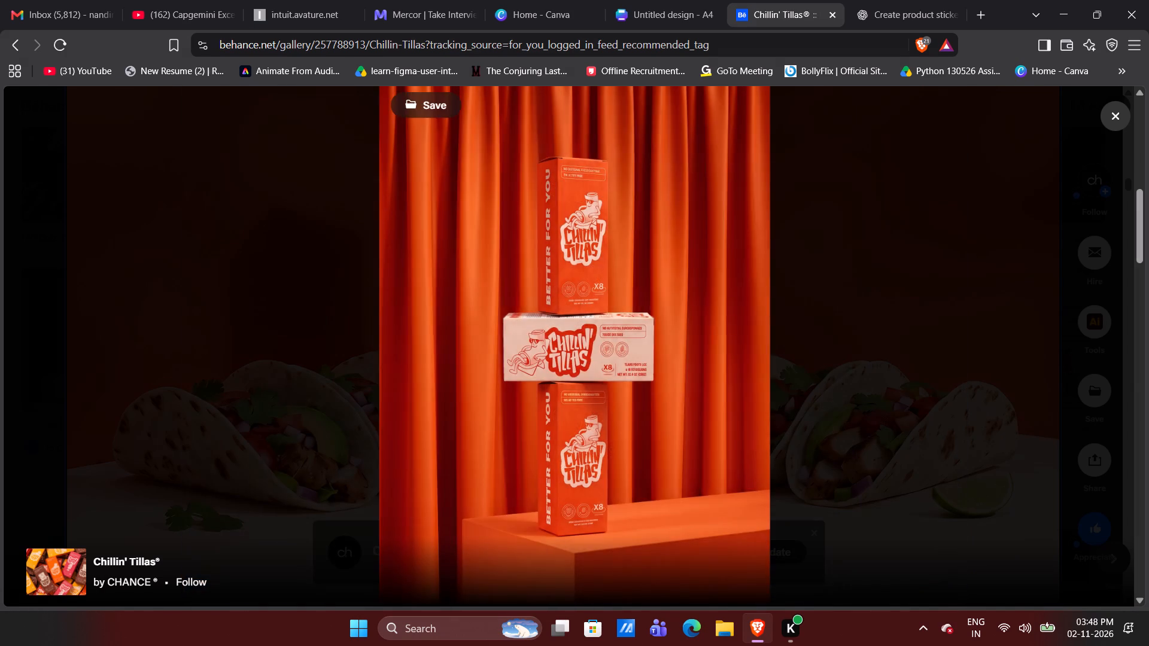
key(Right)
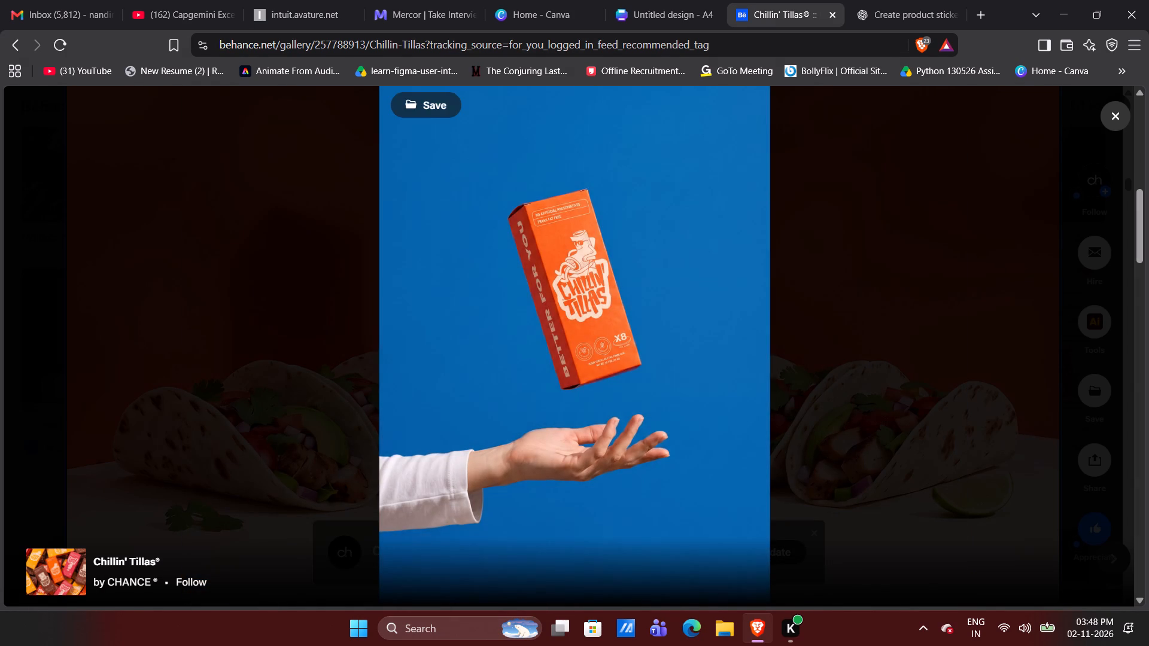
key(Right)
key(Right)
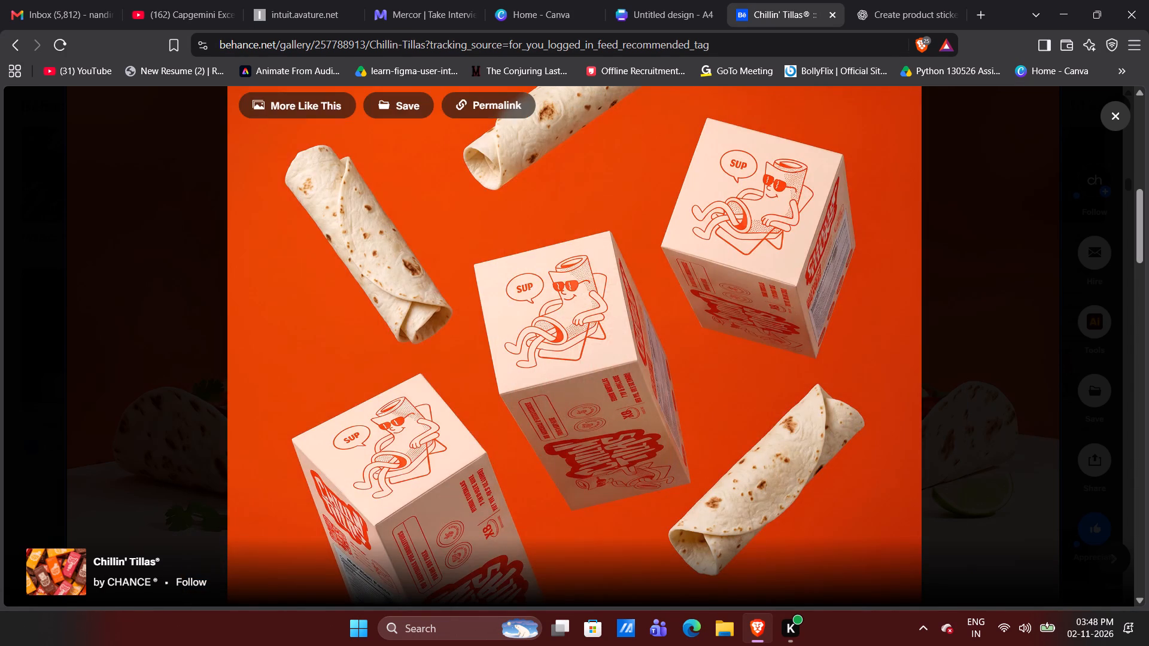
key(Right)
key(Right)
key(Right)
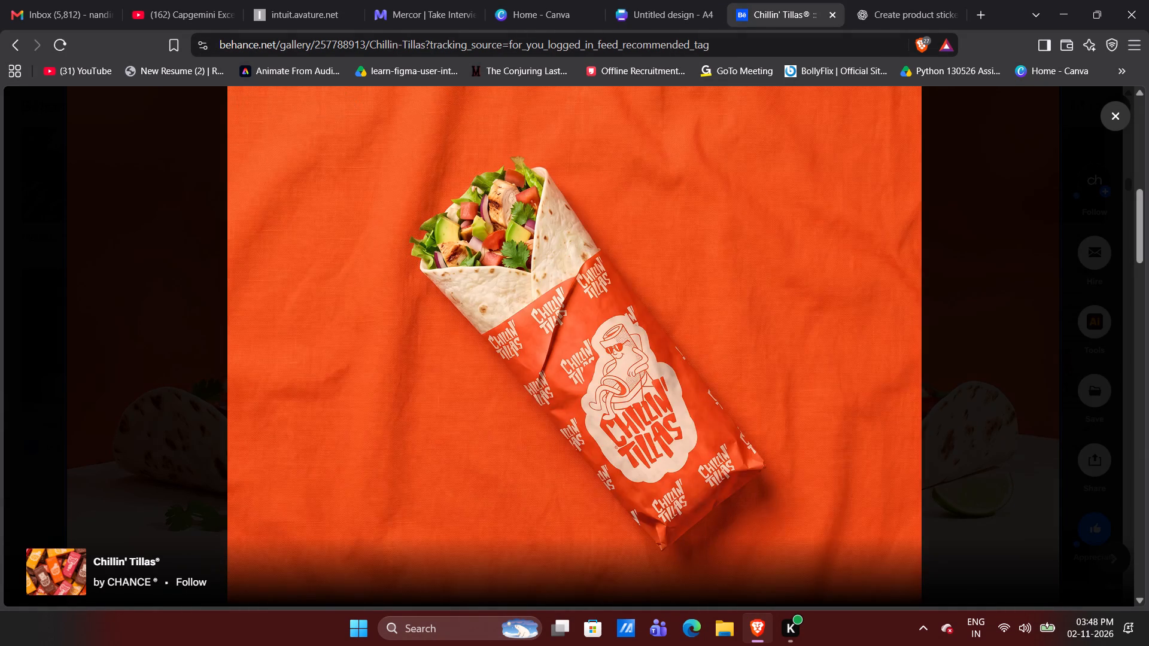
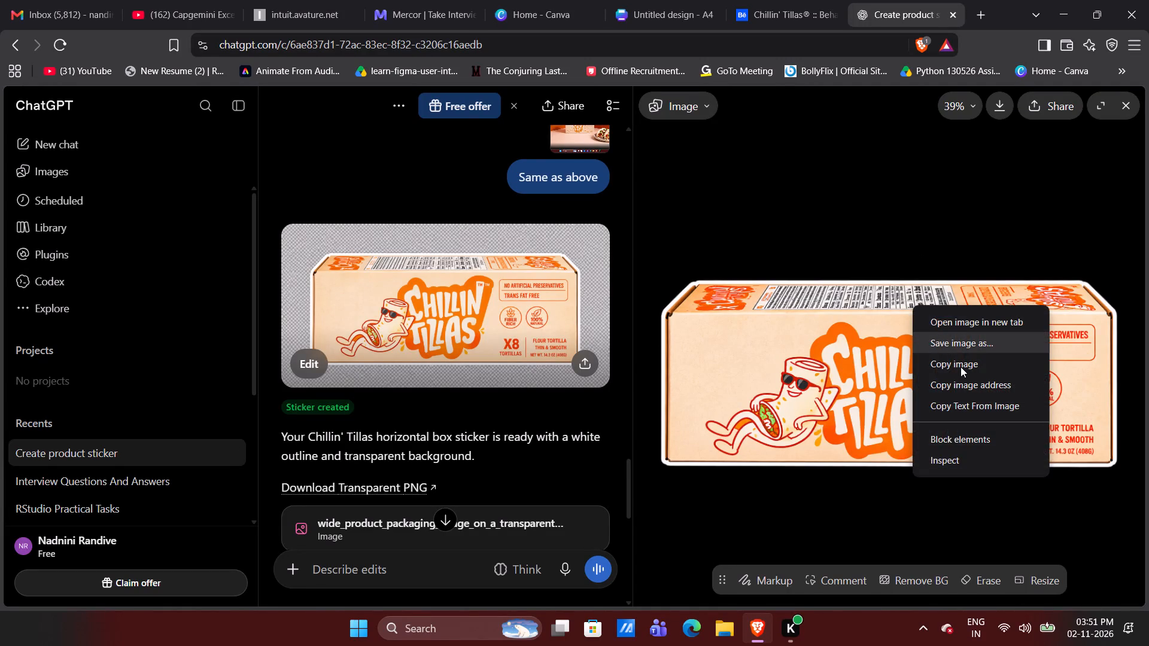
click(661, 0)
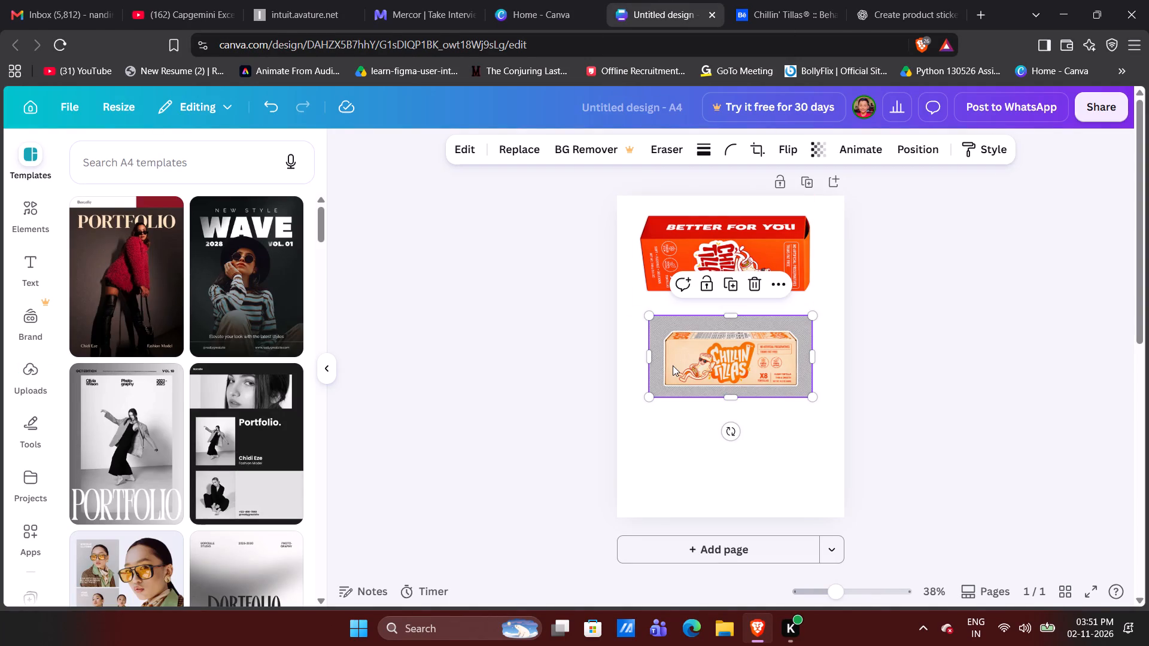
click(717, 370)
key(Delete)
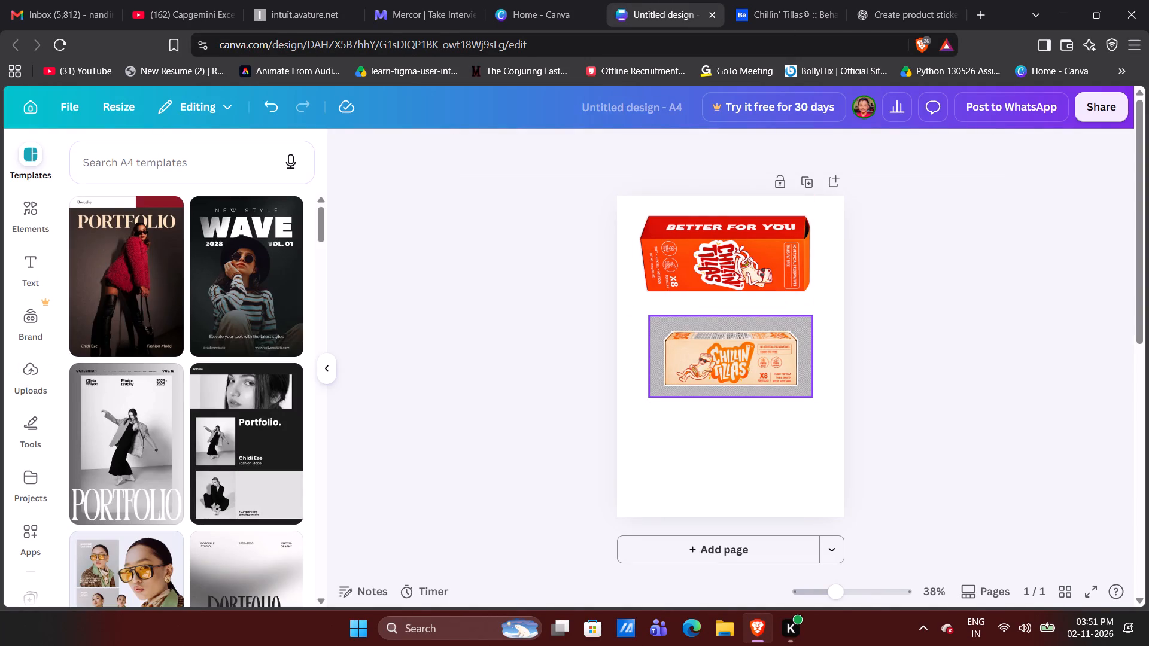
click(761, 340)
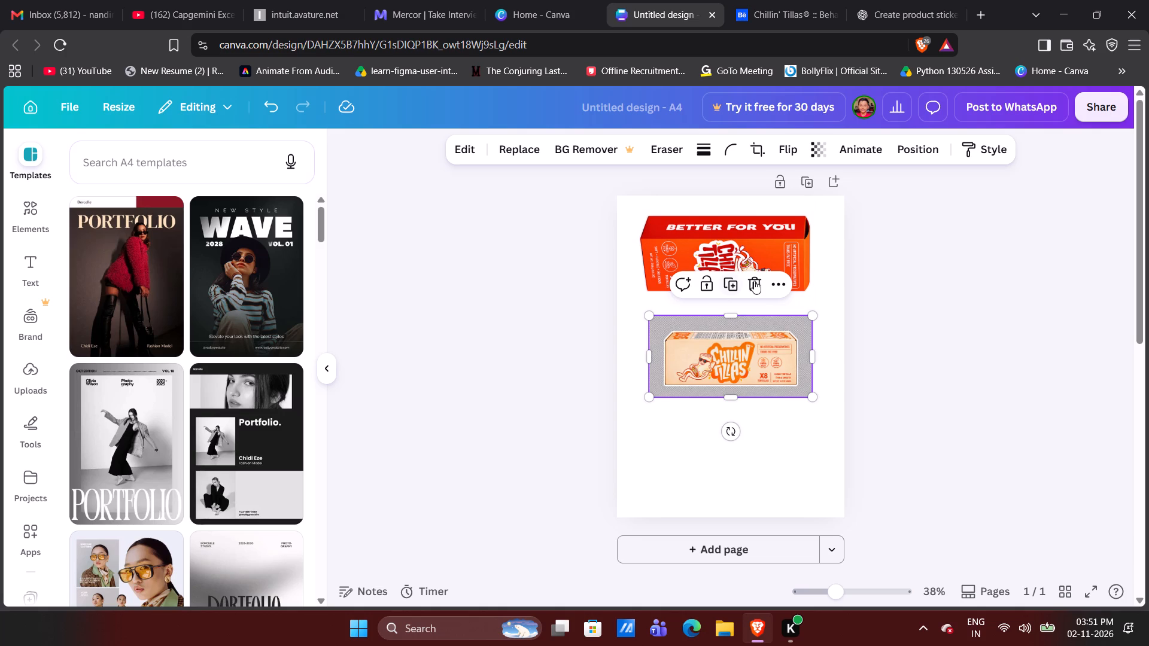
click(761, 283)
key(ctrl+v)
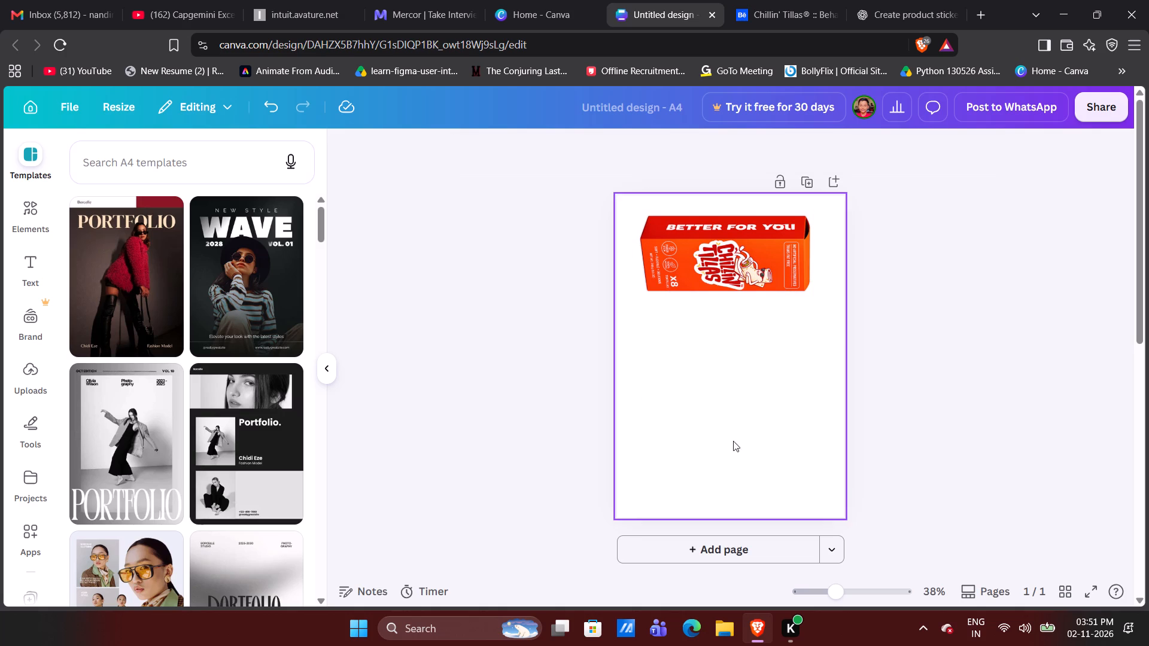
Move the cream box to the lower part of the A4 page and widen it slightly on both sides.
drag(733, 354, 722, 415)
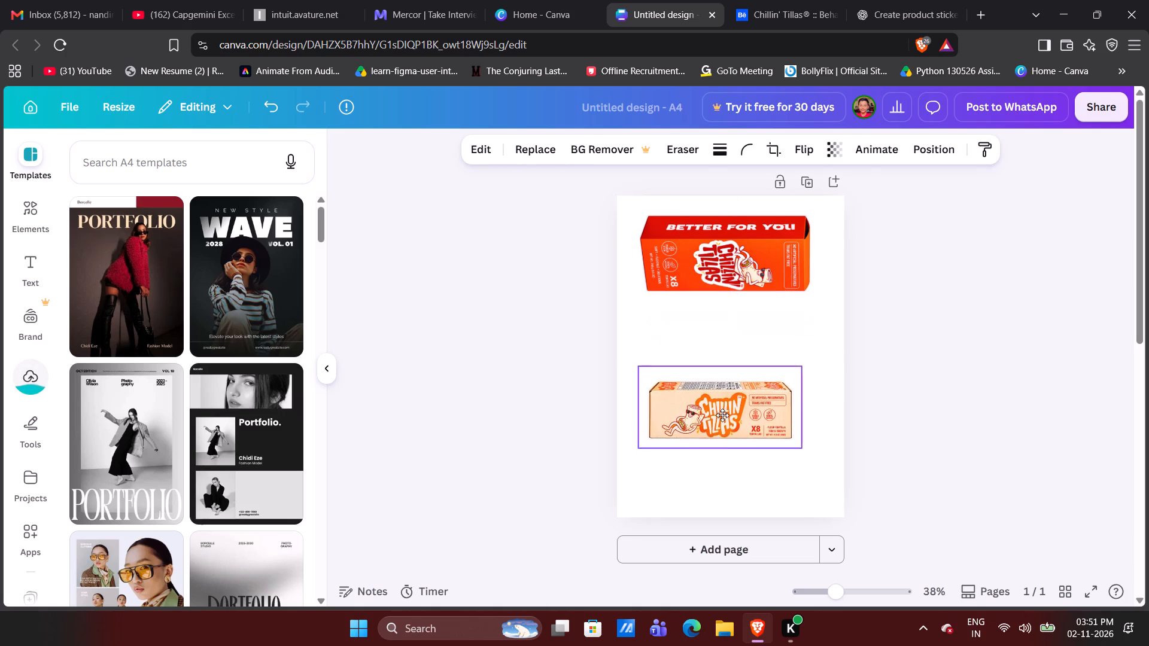
drag(722, 415, 731, 464)
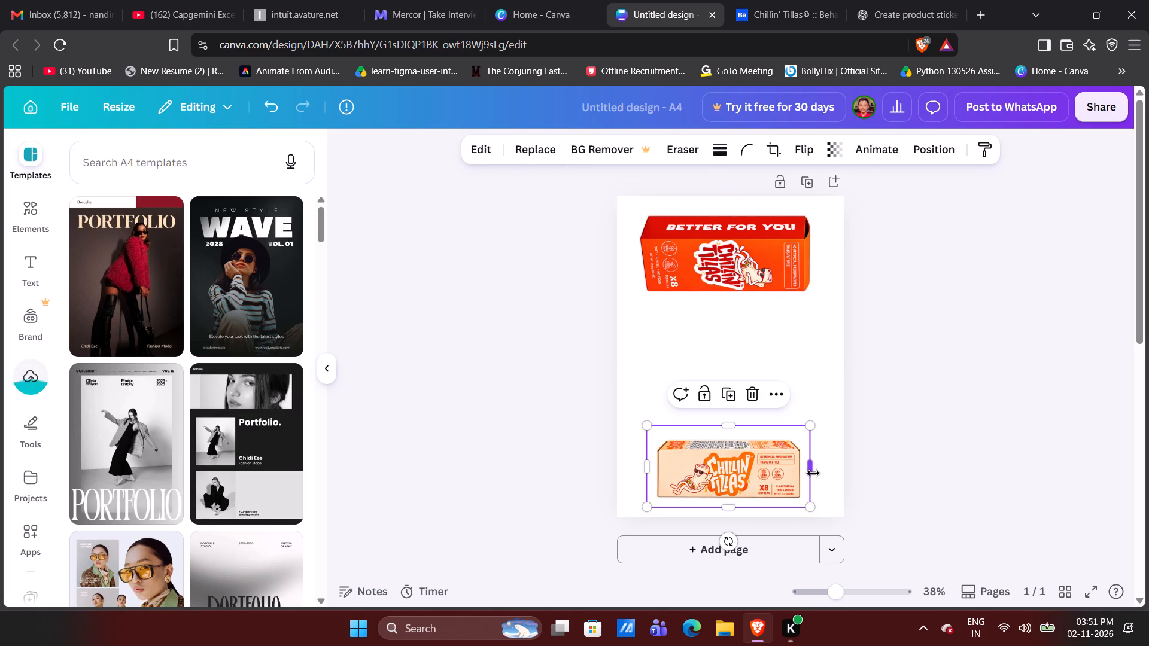
drag(813, 473, 823, 473)
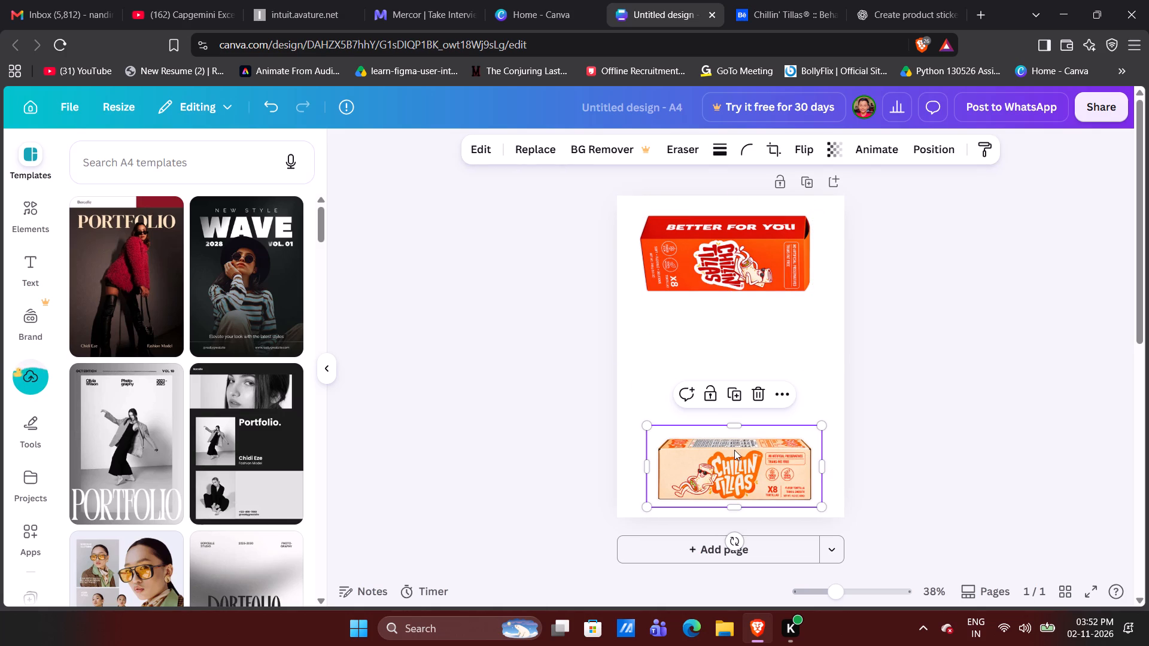
drag(734, 450, 728, 442)
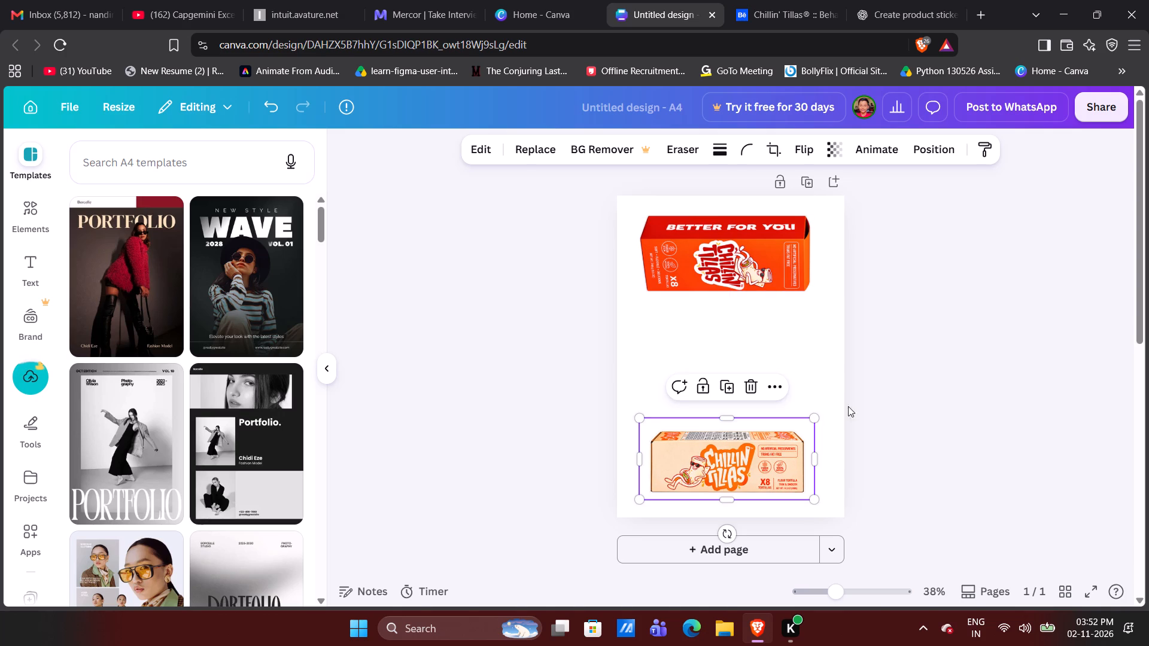
click(908, 400)
click(722, 486)
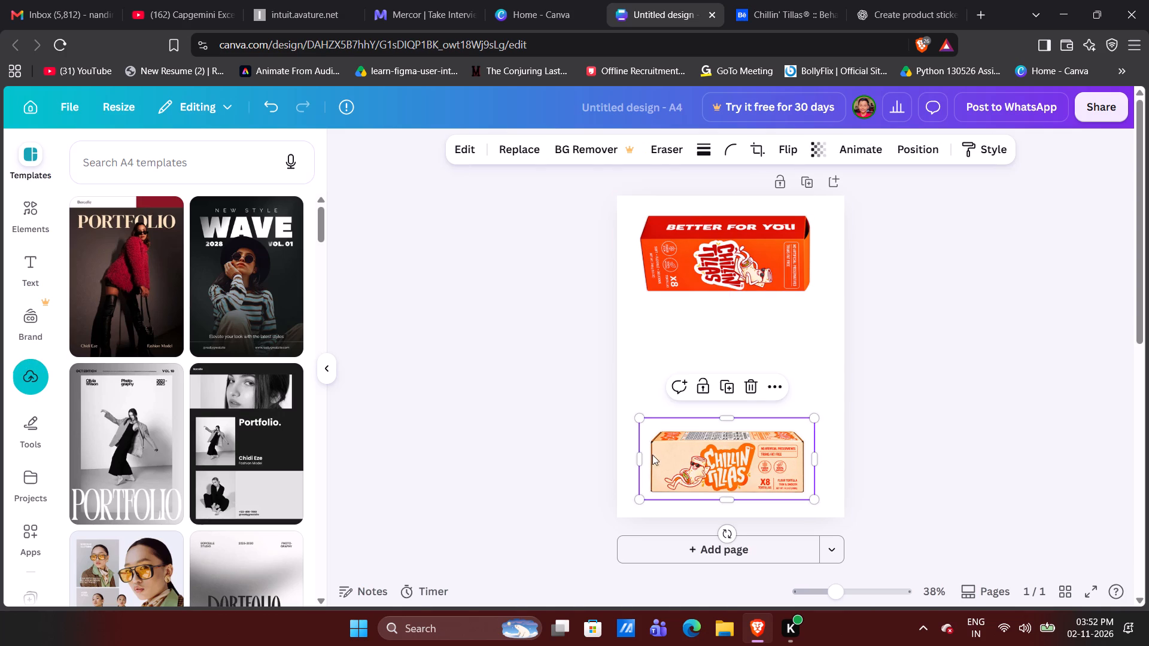
drag(640, 458, 630, 455)
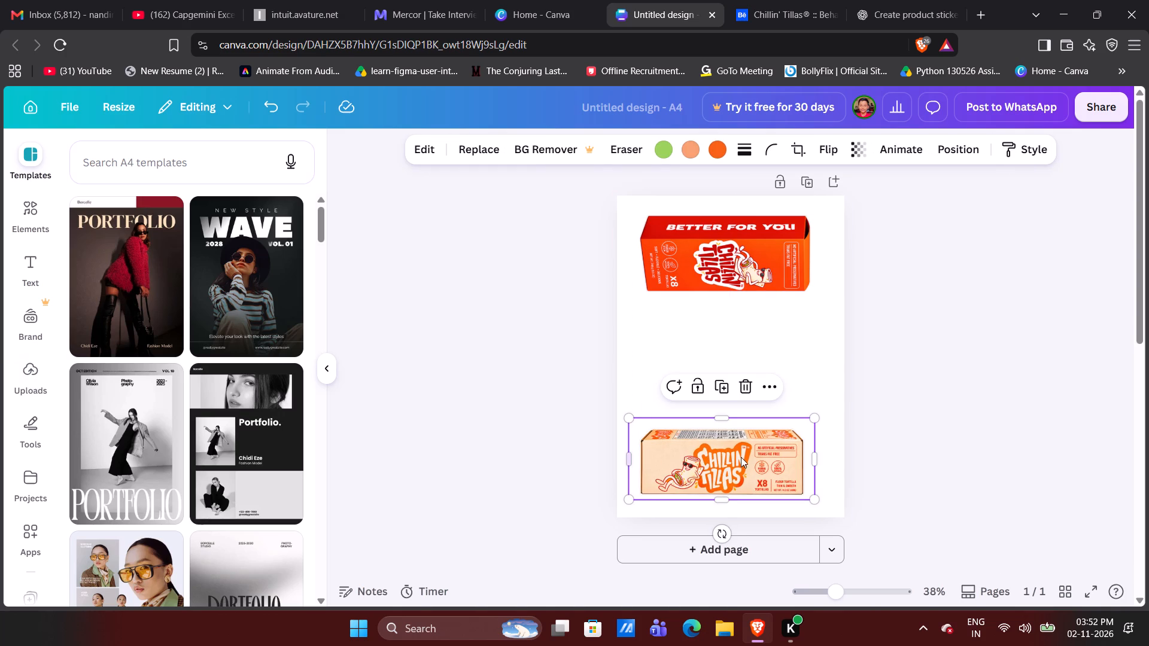
Widen the cream box a little more on both sides and centre it near the bottom of the page.
click(743, 457)
drag(743, 457, 753, 450)
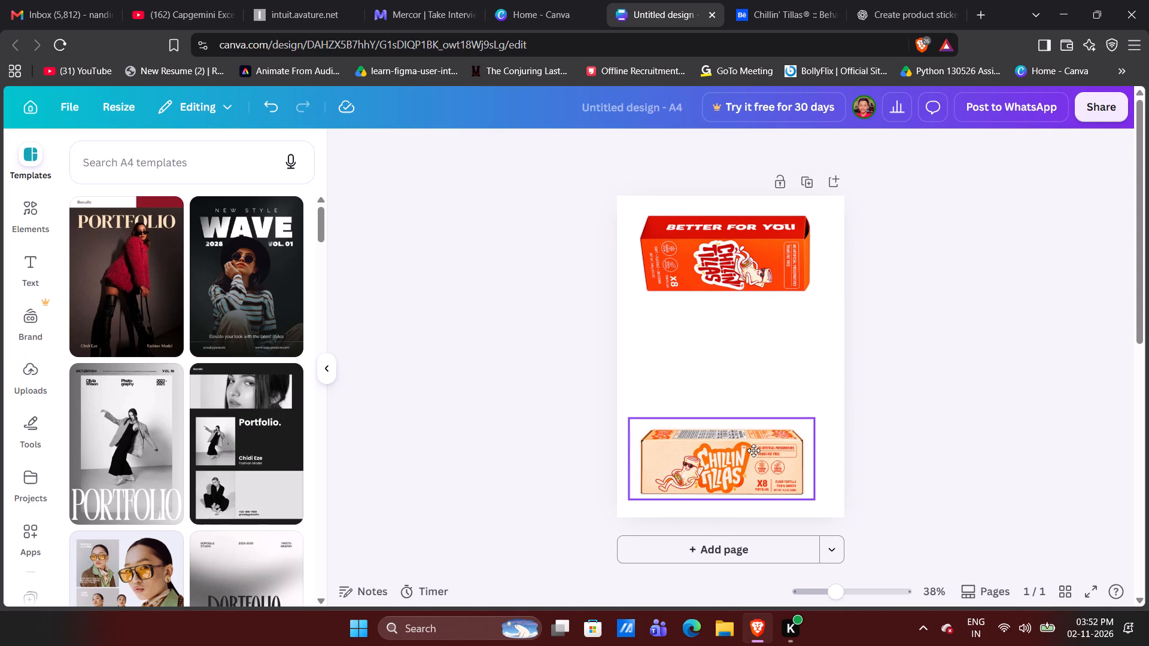
drag(753, 450, 757, 447)
drag(757, 447, 761, 433)
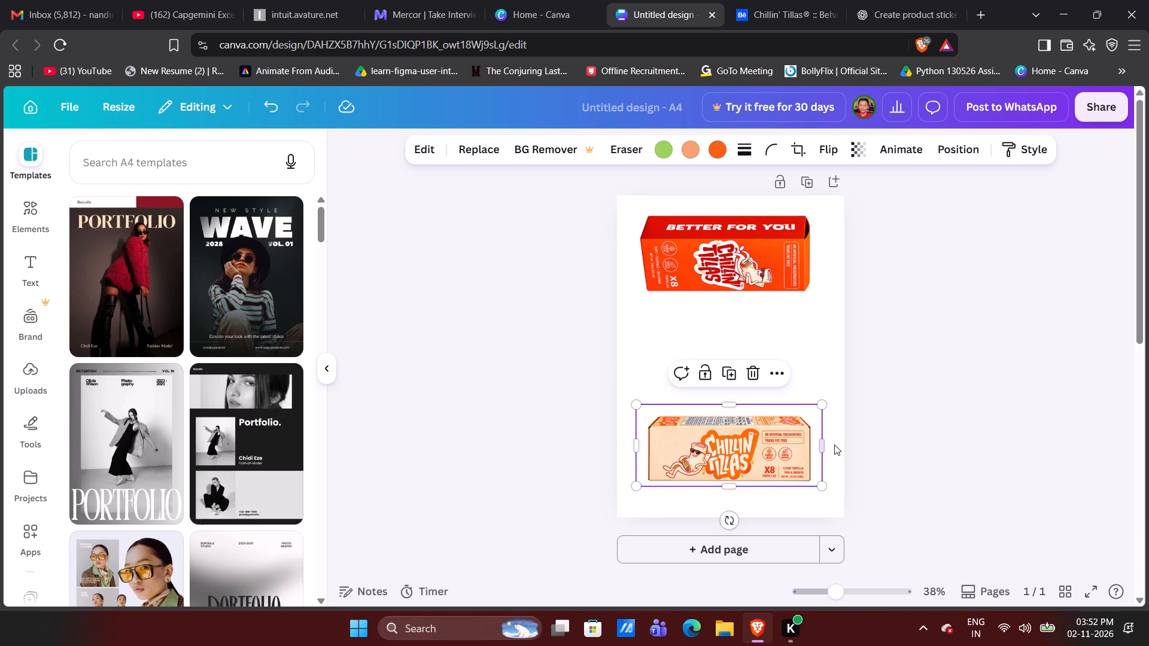
drag(822, 444, 828, 444)
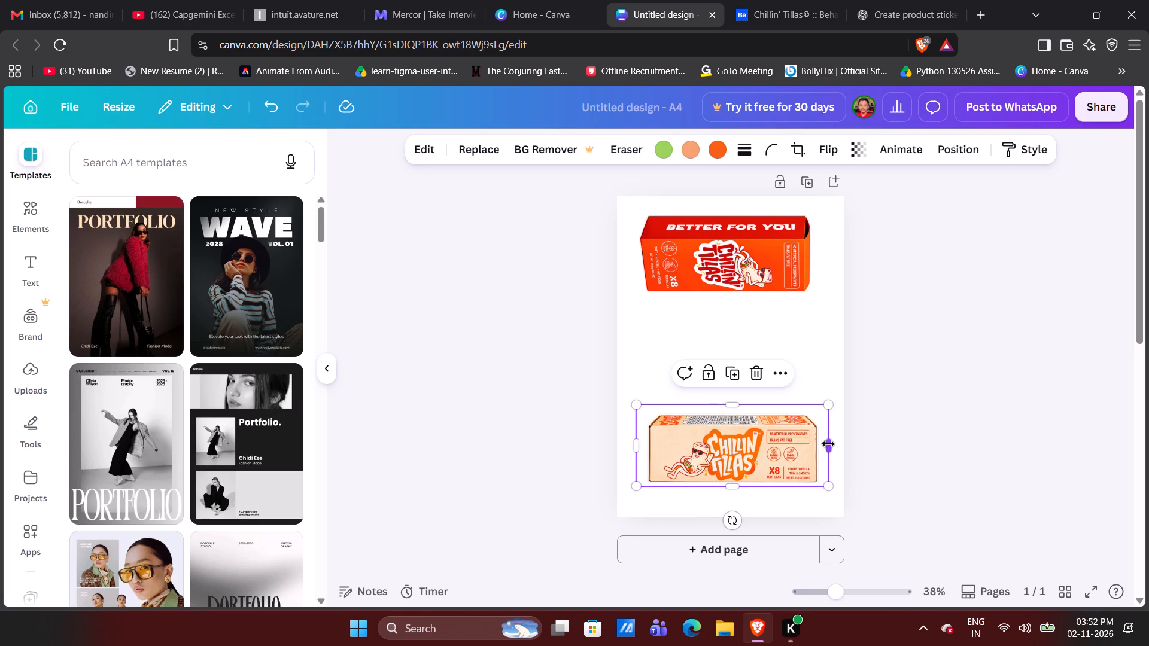
drag(638, 442, 631, 441)
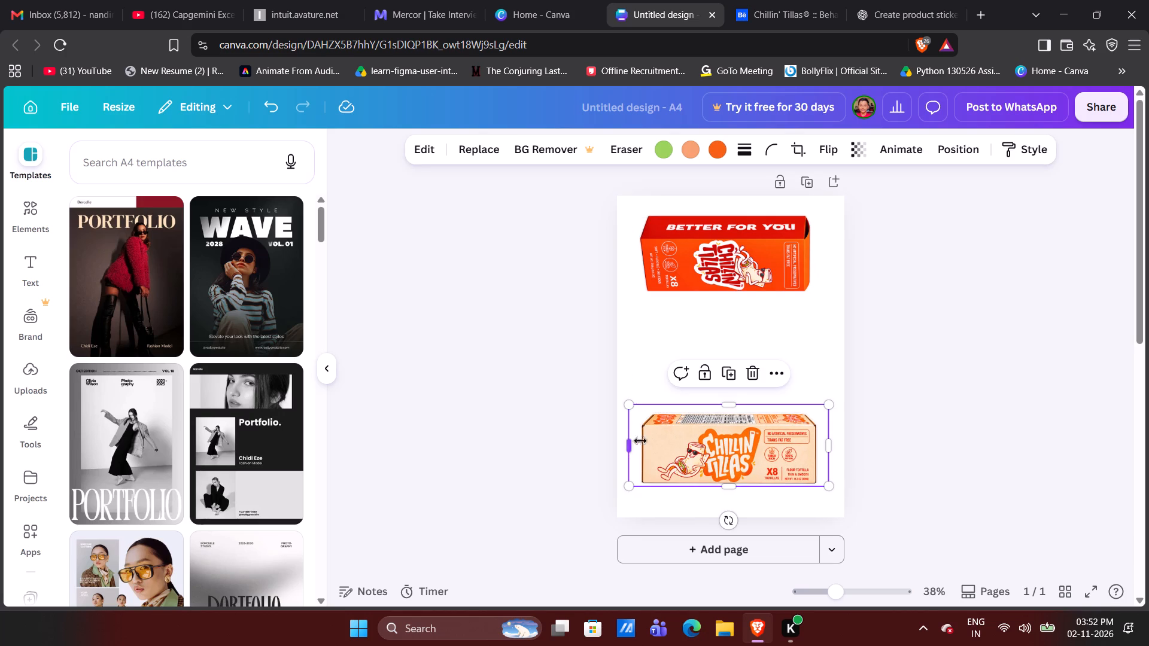
drag(738, 446, 736, 456)
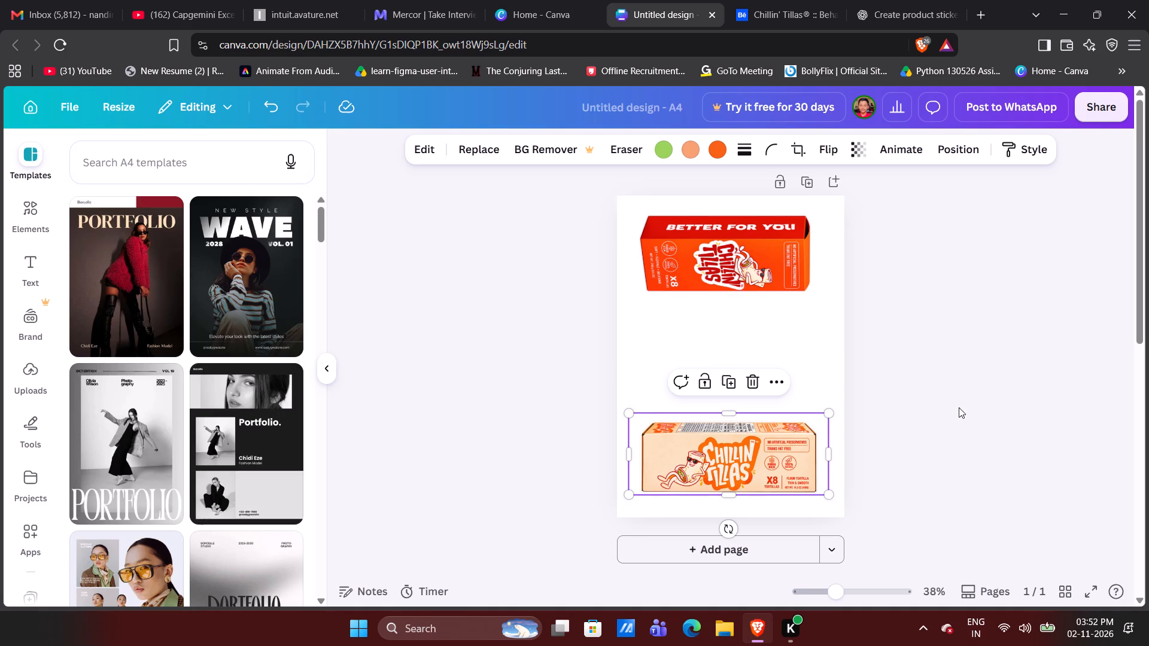
click(959, 407)
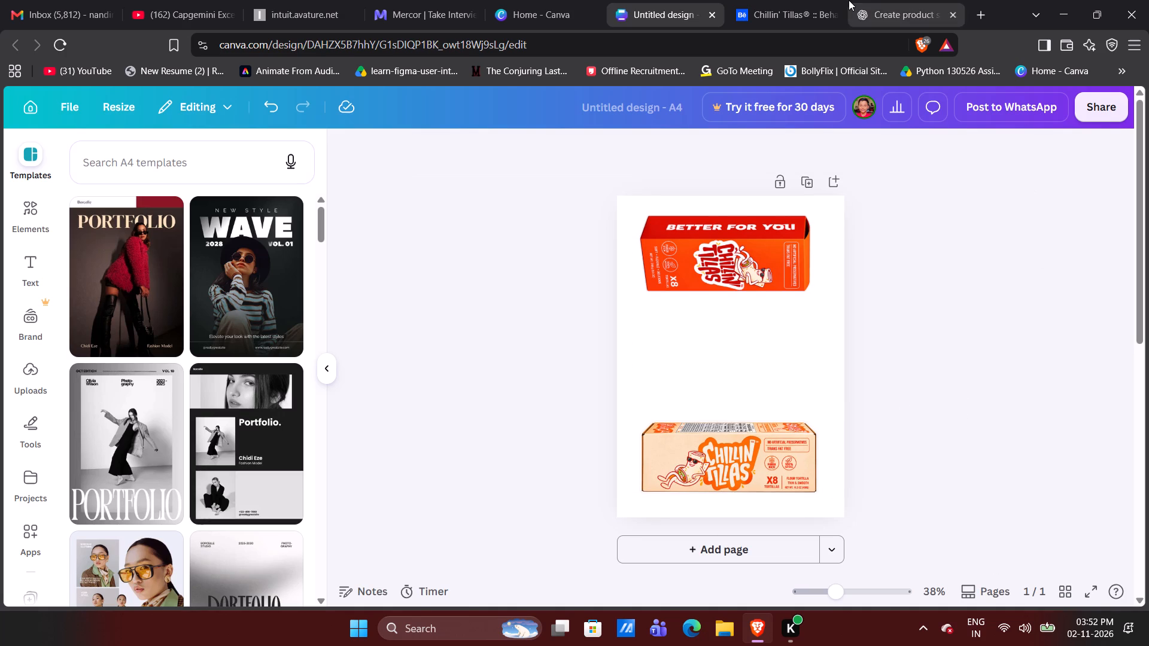
Search the web for Pinterest in the Behance tab and open the Pinterest - India site.
click(770, 0)
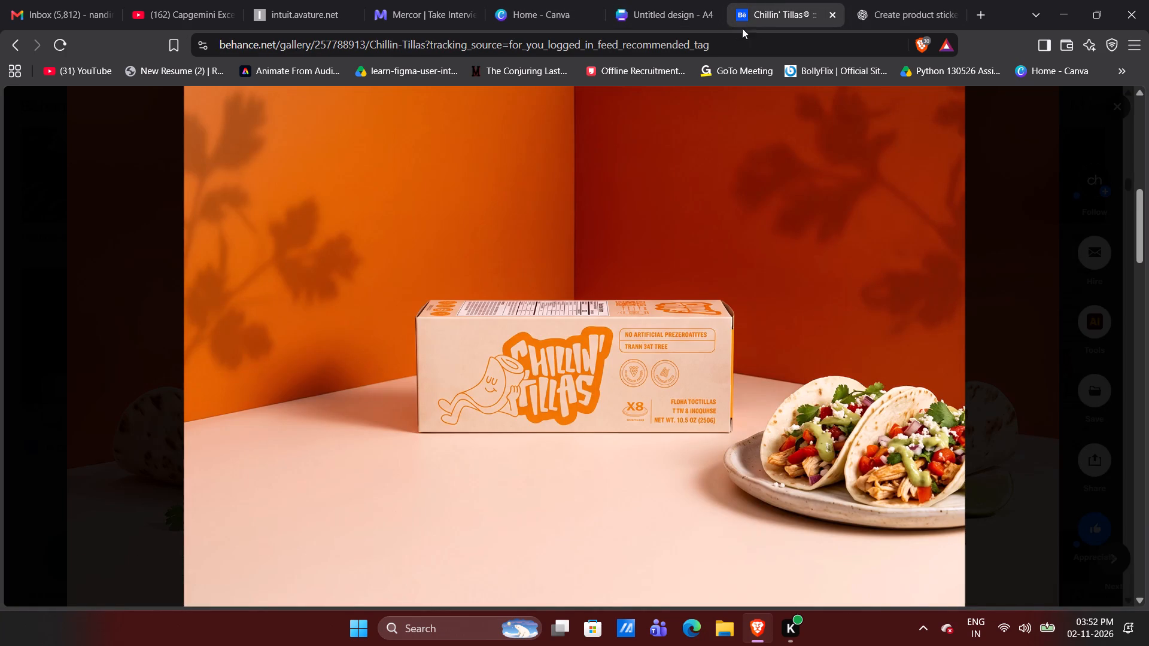
click(703, 39)
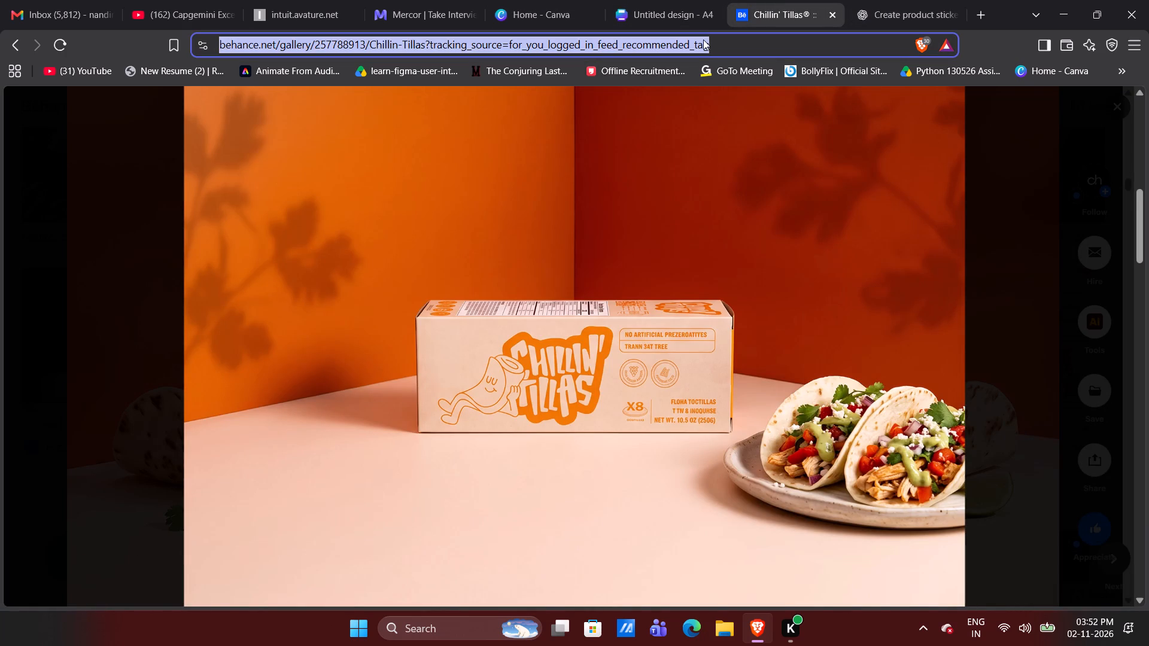
text(Pin)
key(Return)
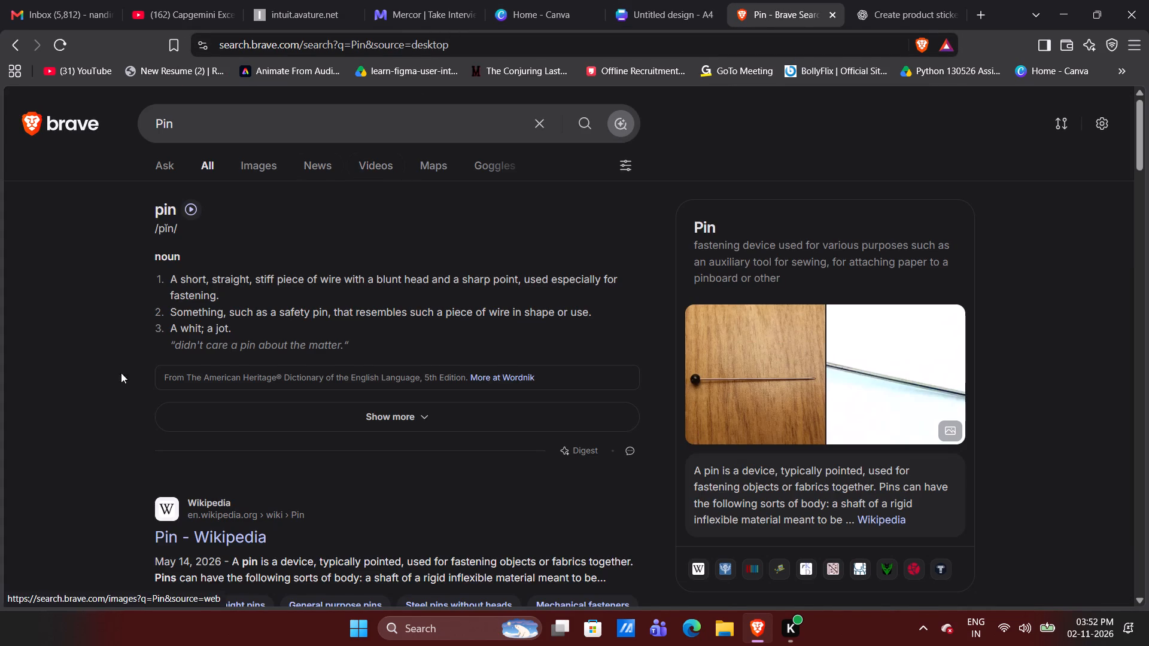
scroll(276, 477, down, 5)
scroll(270, 301, up, 6)
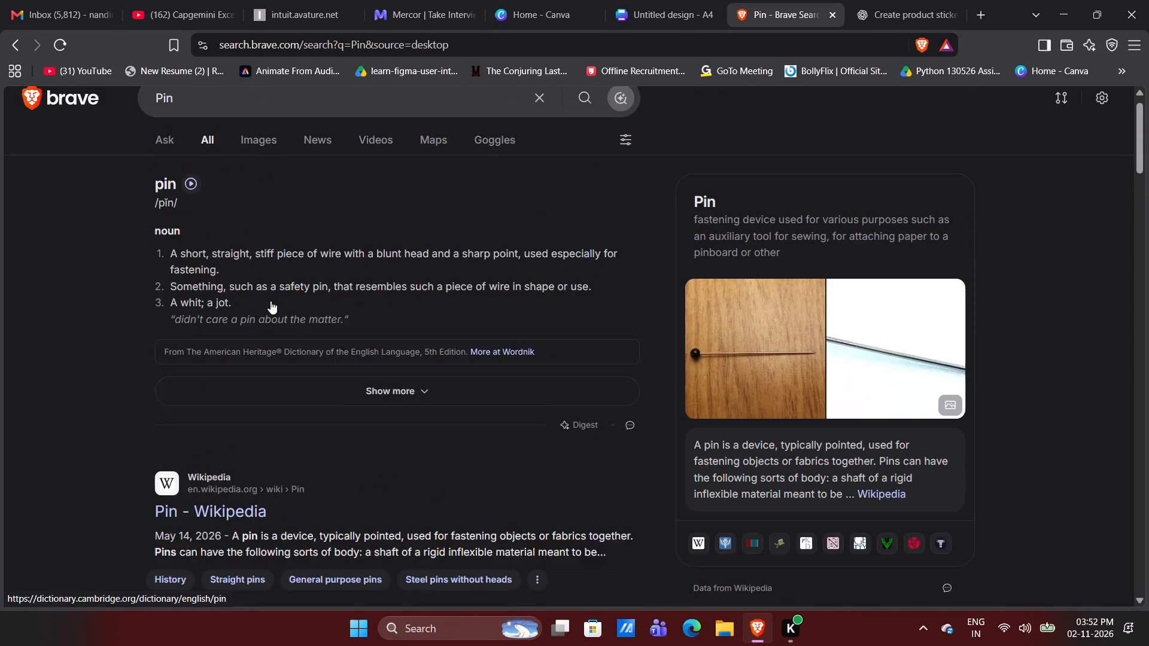
click(224, 129)
text(tw)
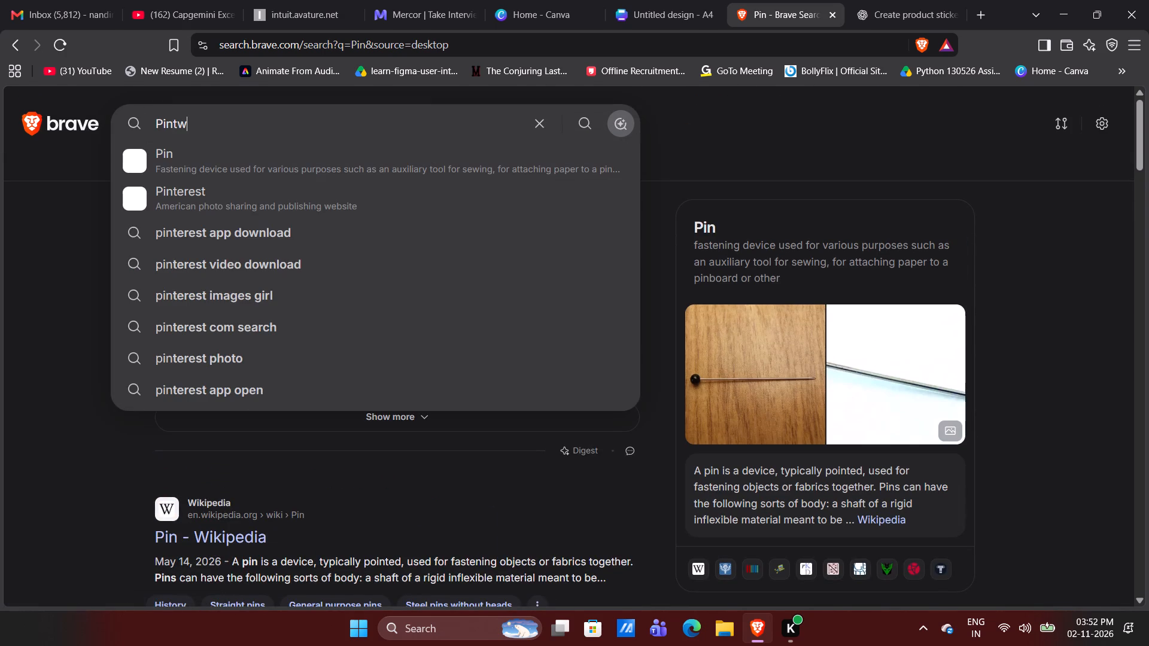
key(BackSpace)
key(e)
key(Down)
key(Return)
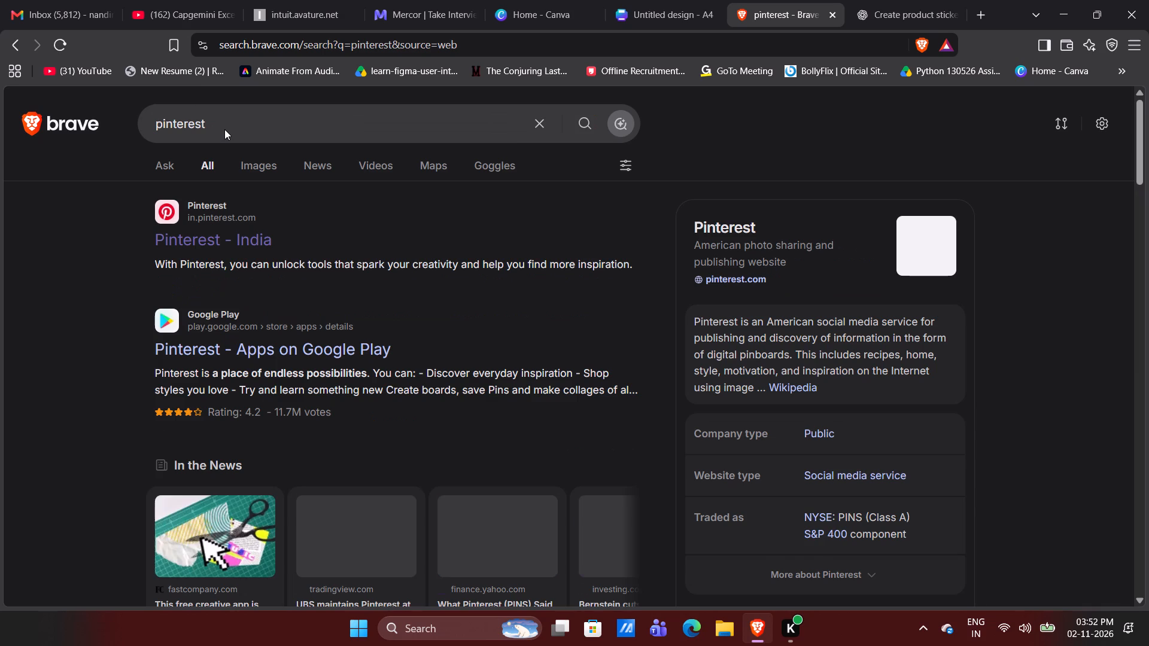
click(193, 229)
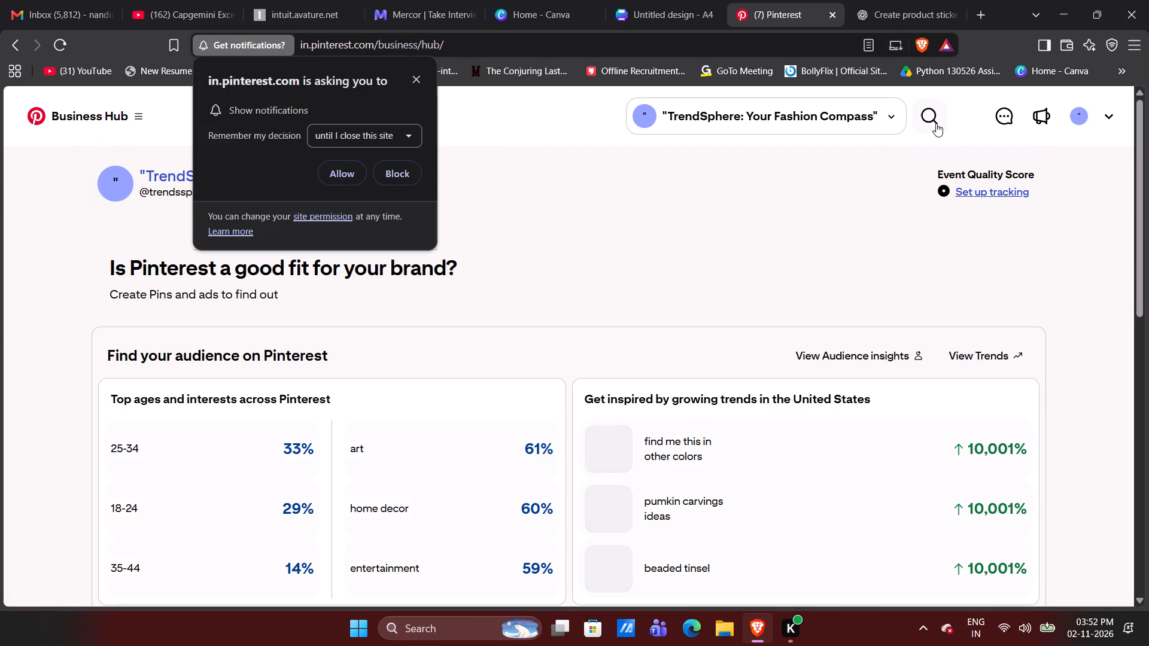
Dismiss the notification request and search Pinterest for Taco.
click(929, 124)
click(423, 77)
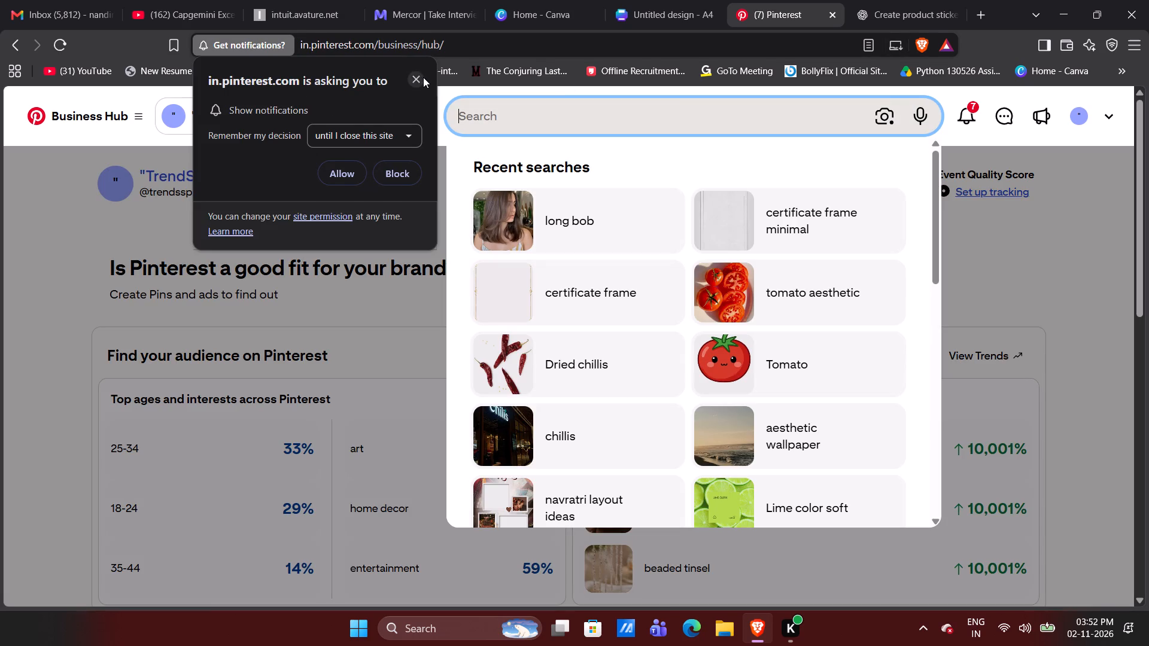
text(Taco)
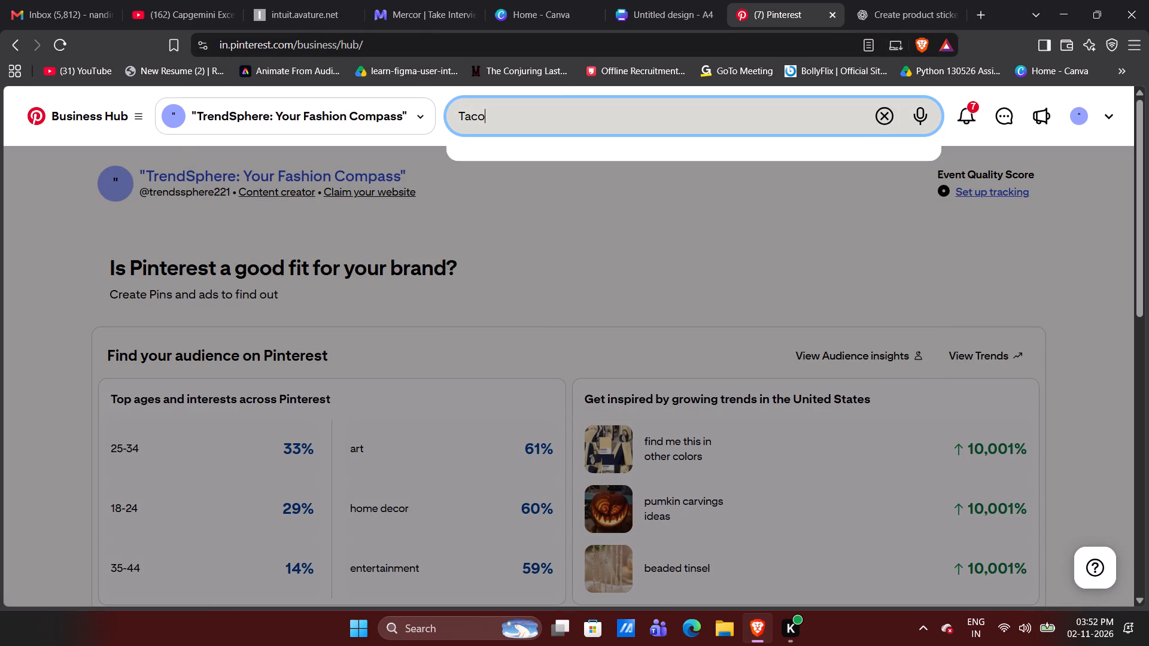
key(space)
key(Return)
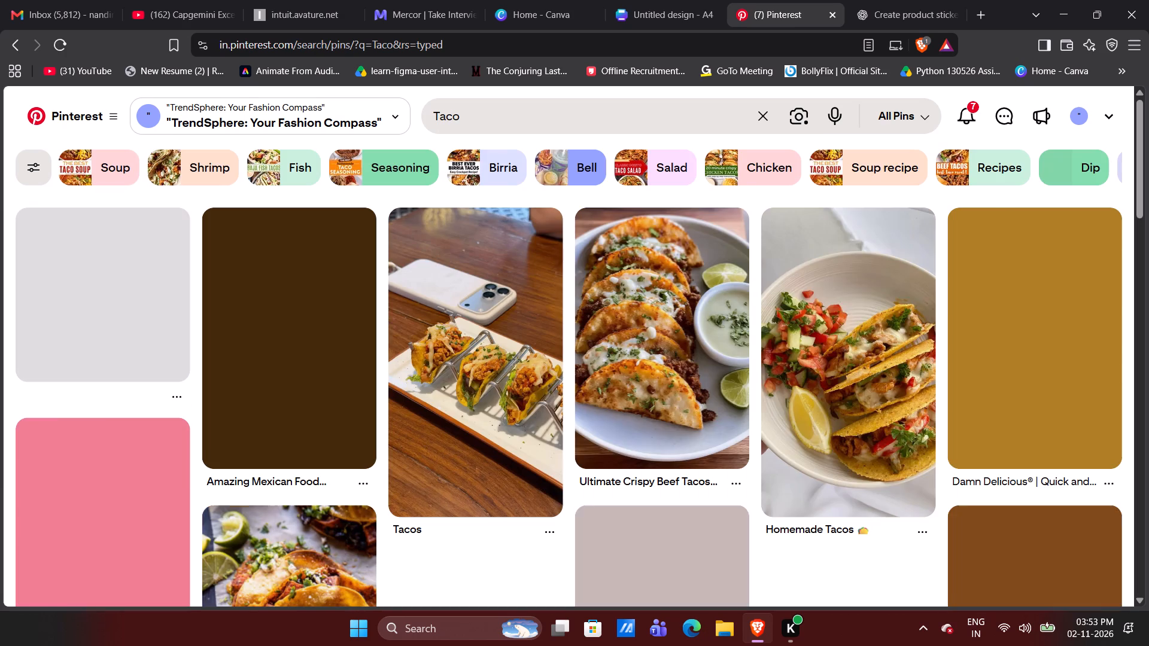
Copy the taco photo from the "Amazing Mexican Food Dishes in 15 Minutes" pin and paste it onto the Canva A4 page.
scroll(483, 293, down, 1)
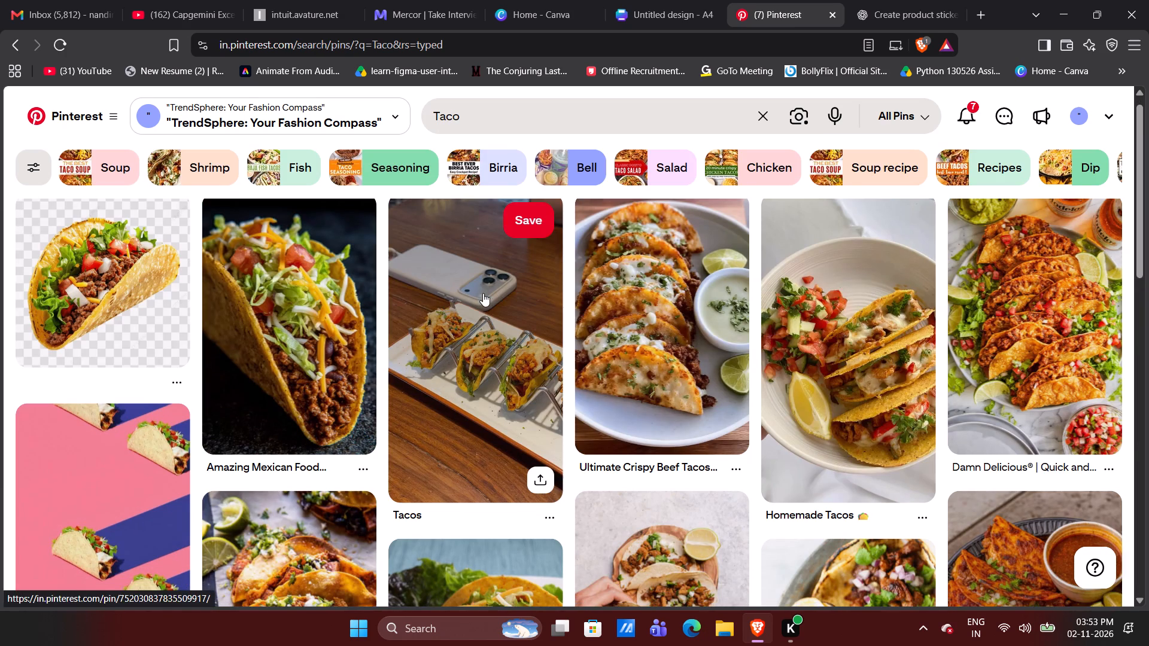
scroll(483, 293, down, 1)
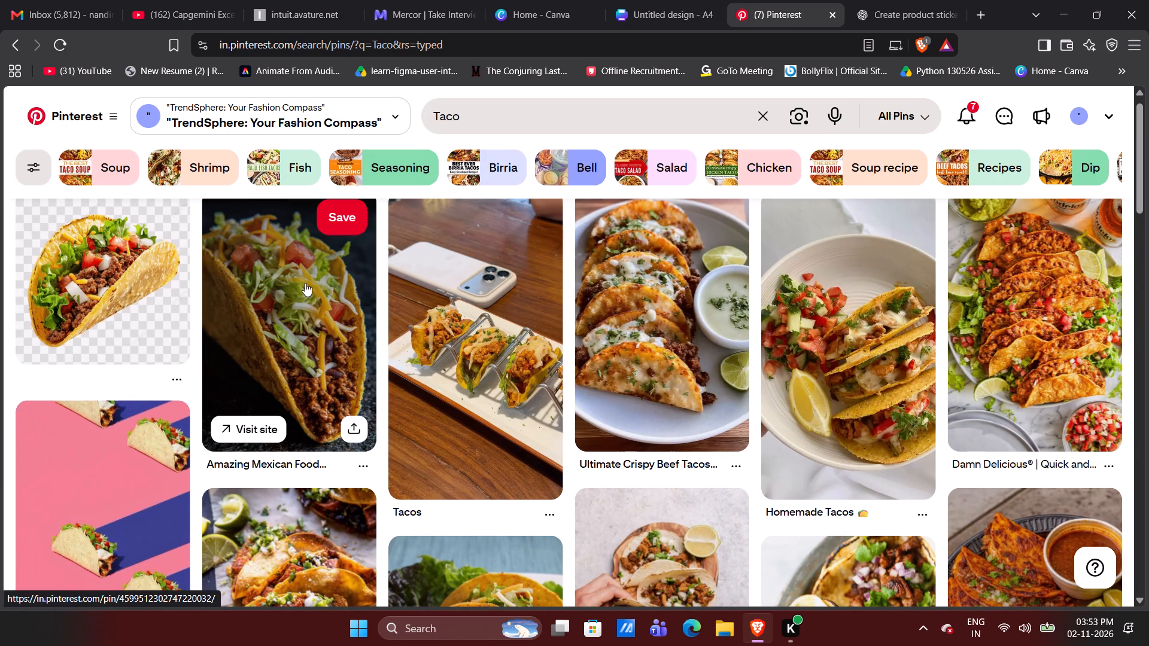
right_click(305, 283)
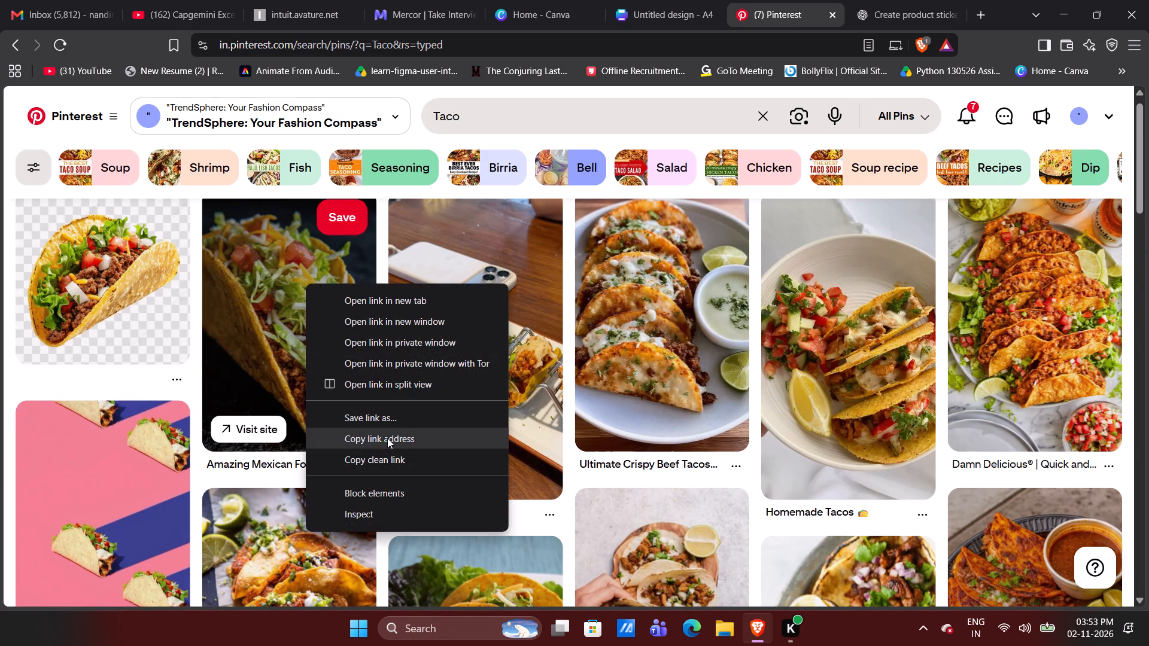
click(266, 281)
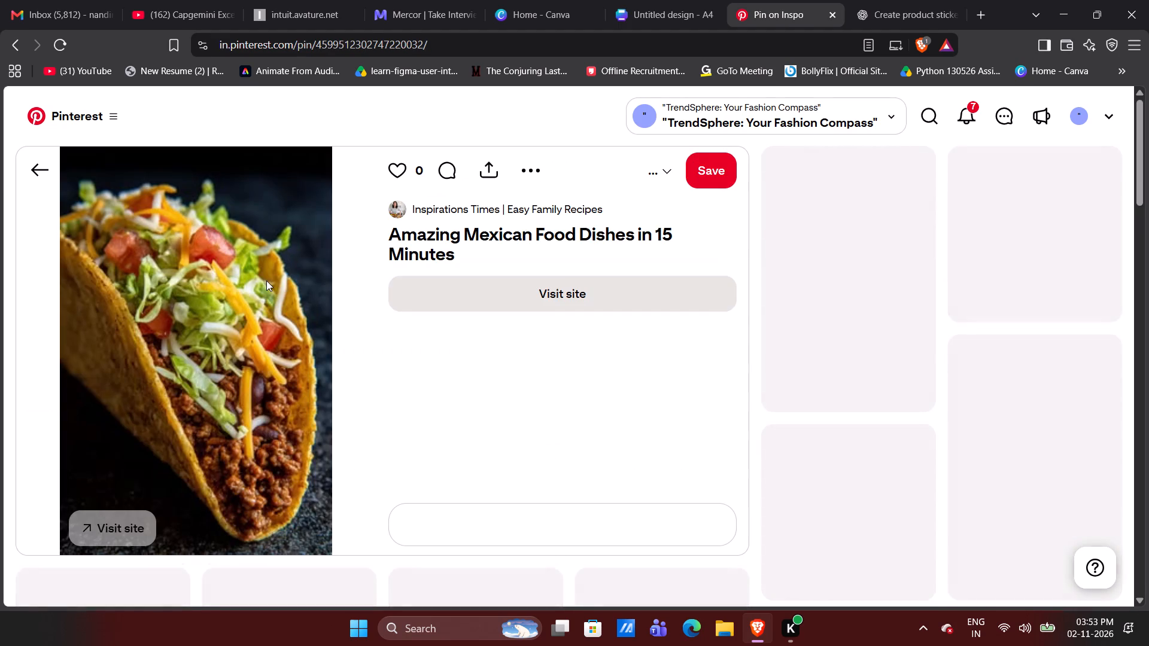
right_click(266, 281)
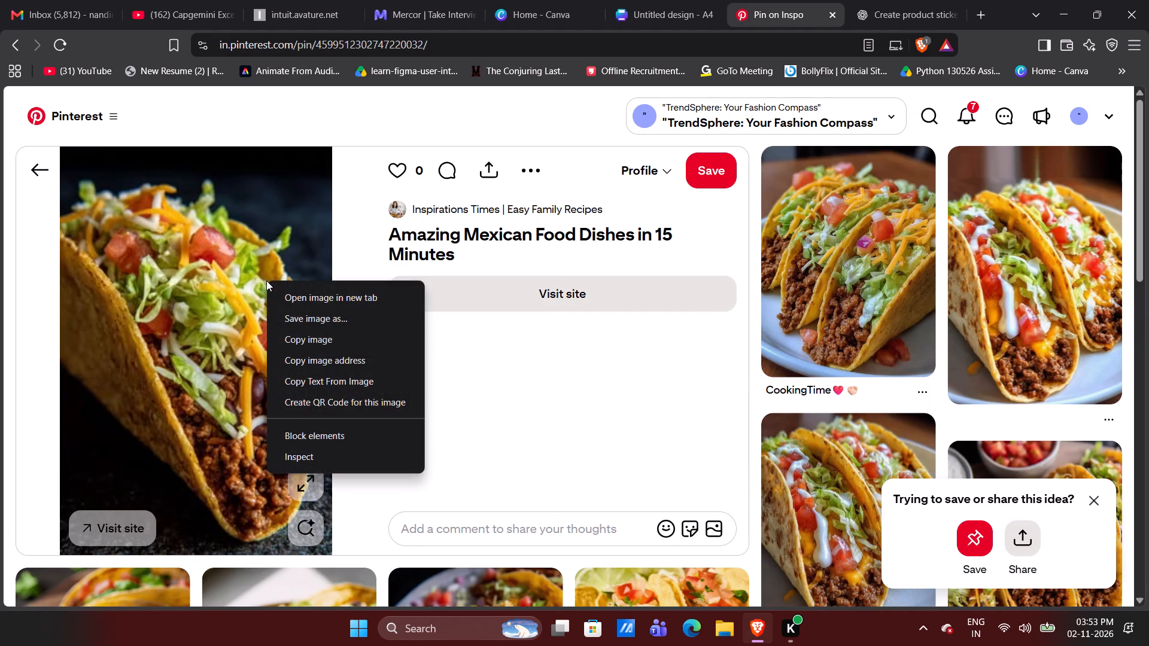
click(321, 334)
drag(729, 0, 686, 0)
click(686, 0)
key(ctrl+v)
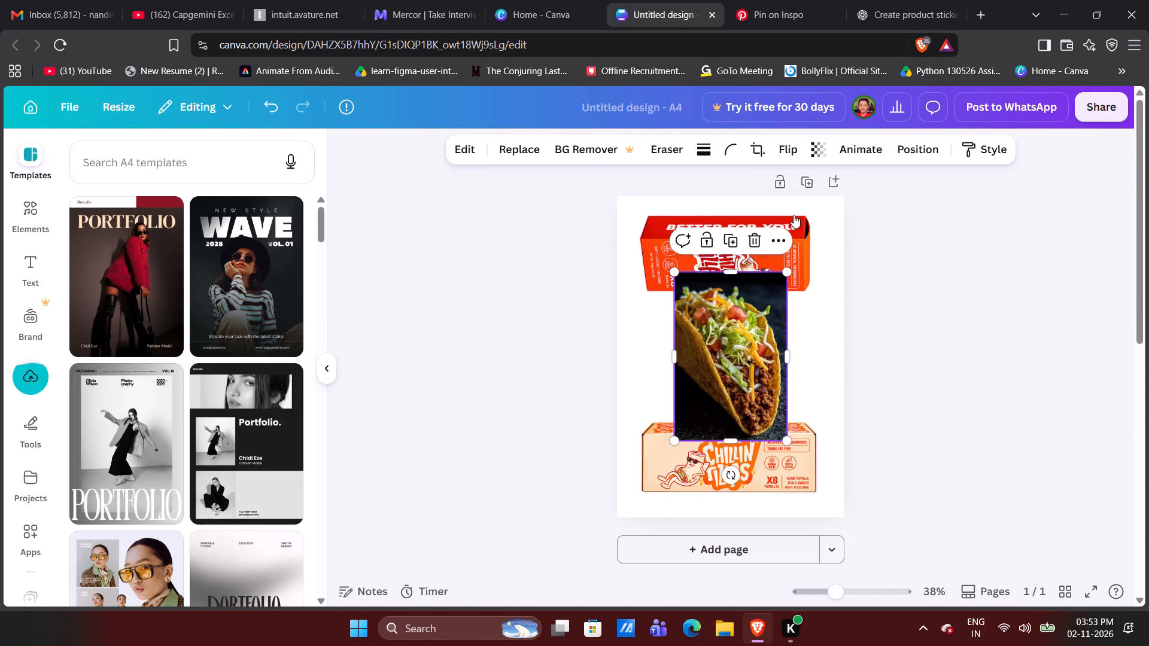
Send the taco photo to the back, behind the red and cream box stickers.
click(914, 144)
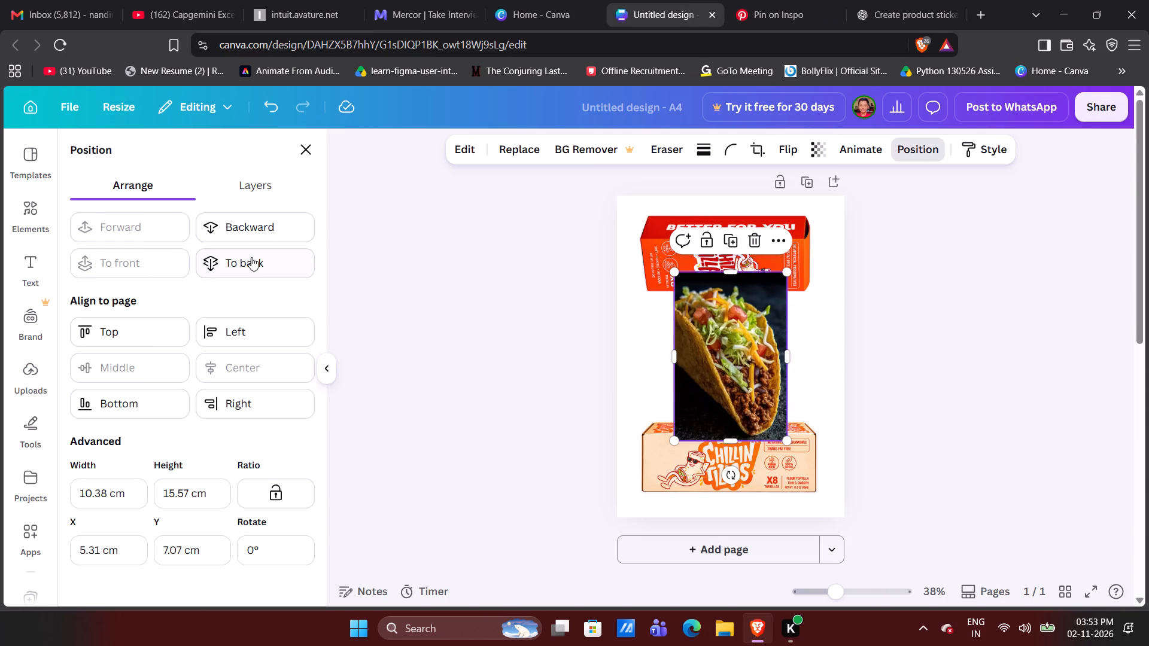
click(251, 258)
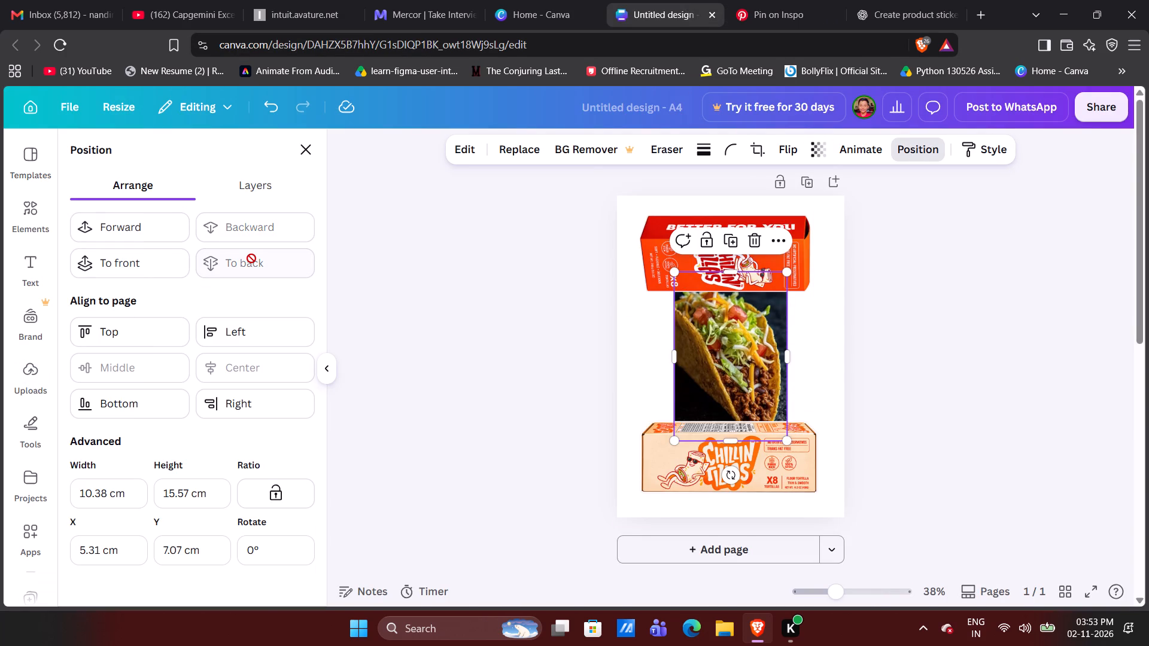
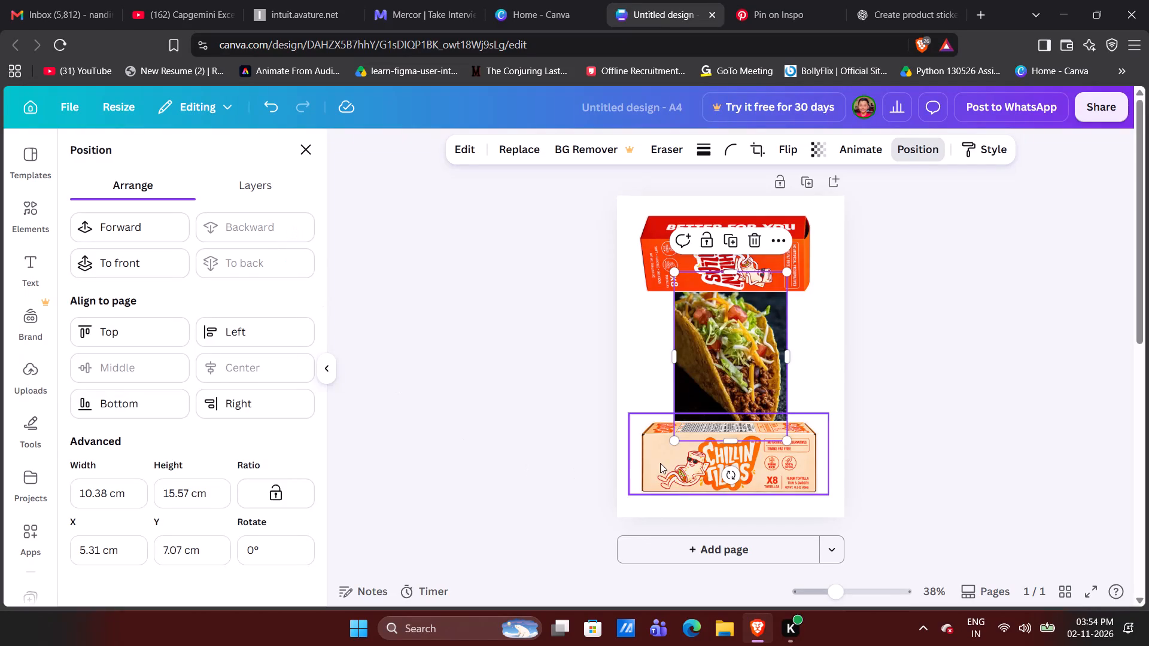
Stretch the taco photo to about 21 × 31 cm so it covers the whole A4 page.
drag(673, 355, 616, 336)
drag(785, 351, 840, 340)
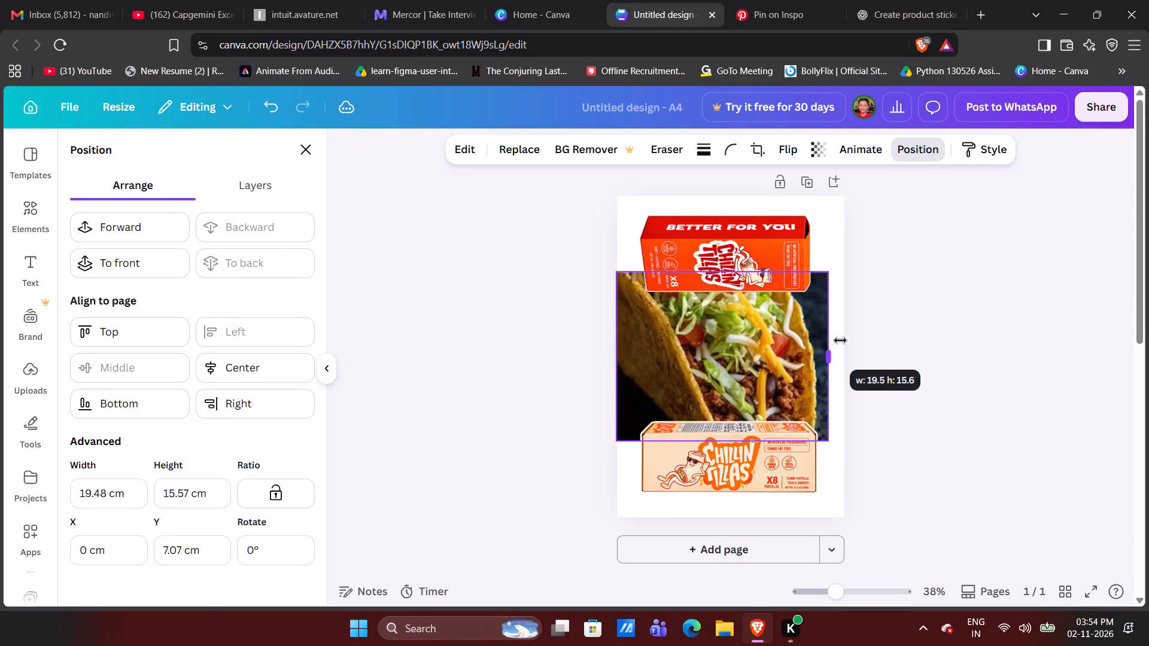
drag(840, 340, 843, 339)
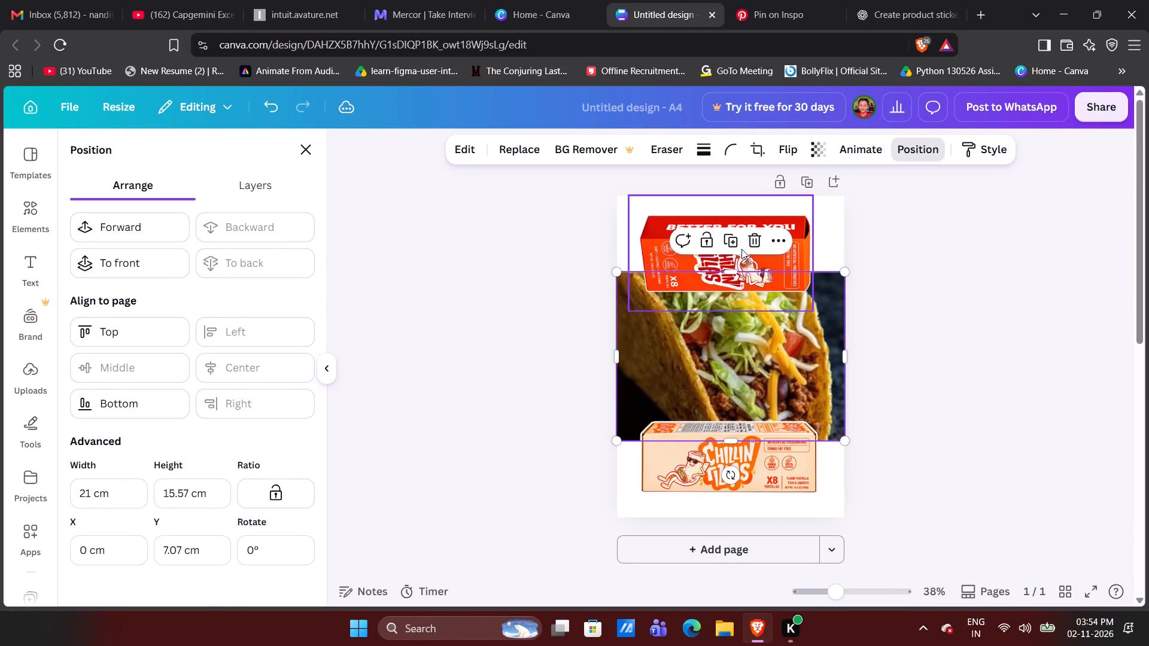
drag(729, 268, 725, 202)
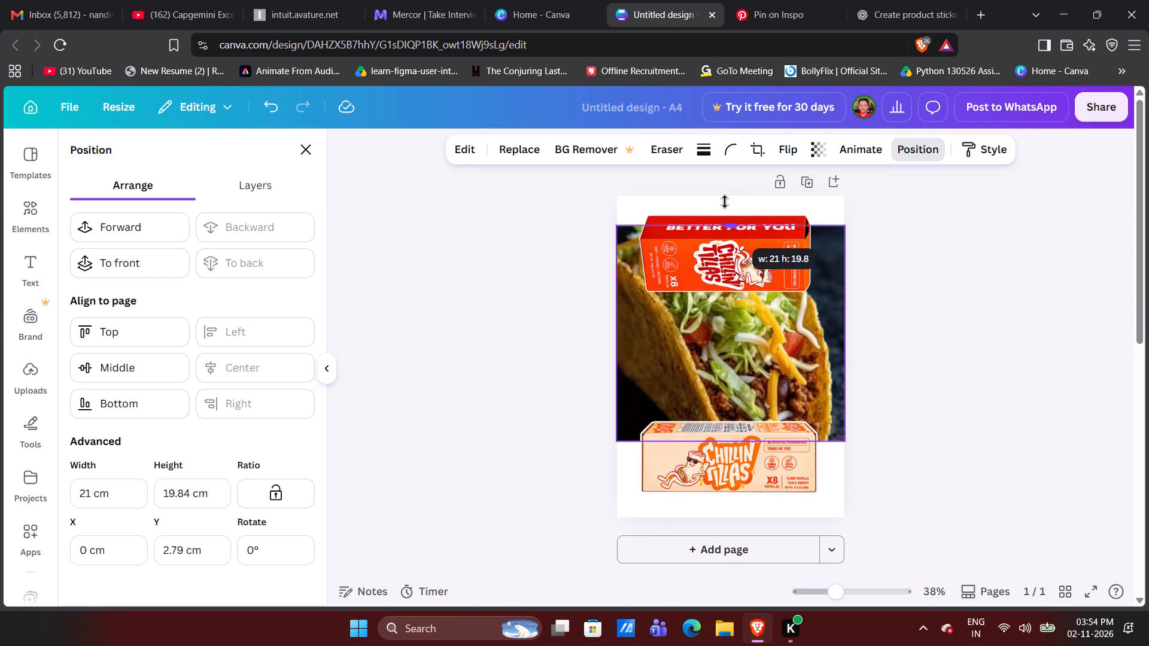
drag(725, 202, 723, 190)
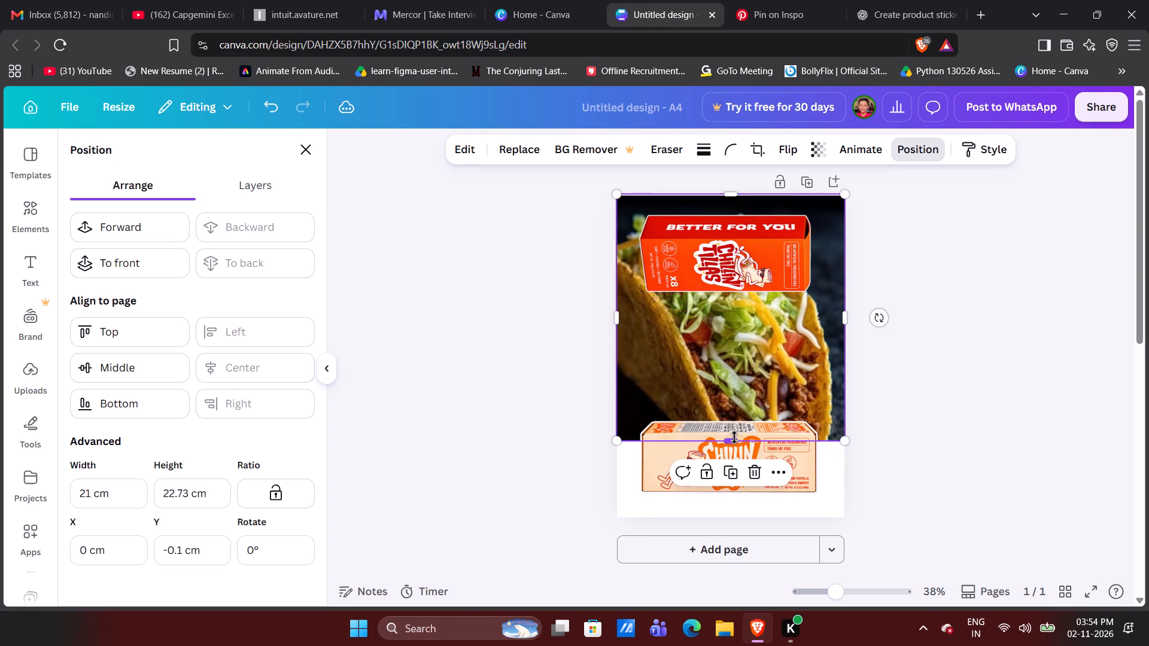
drag(731, 438, 723, 528)
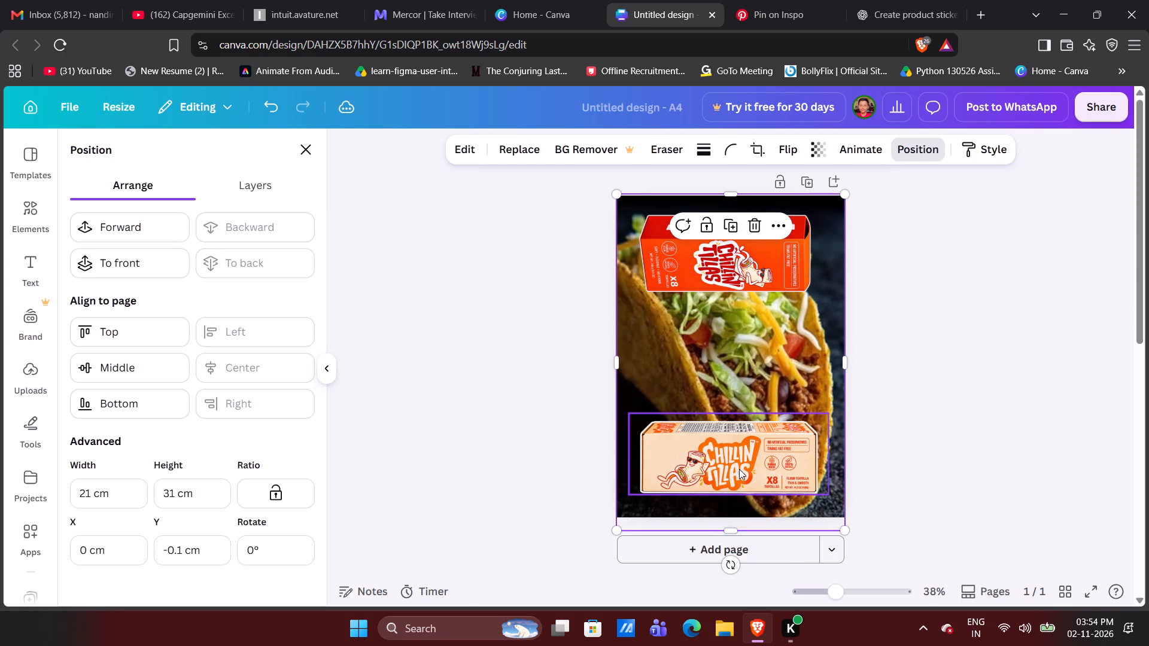
Shrink the cream box sticker to about 11.5 × 4.7 cm and tilt it about 51° in the page's bottom-left corner.
click(739, 469)
drag(828, 497, 753, 468)
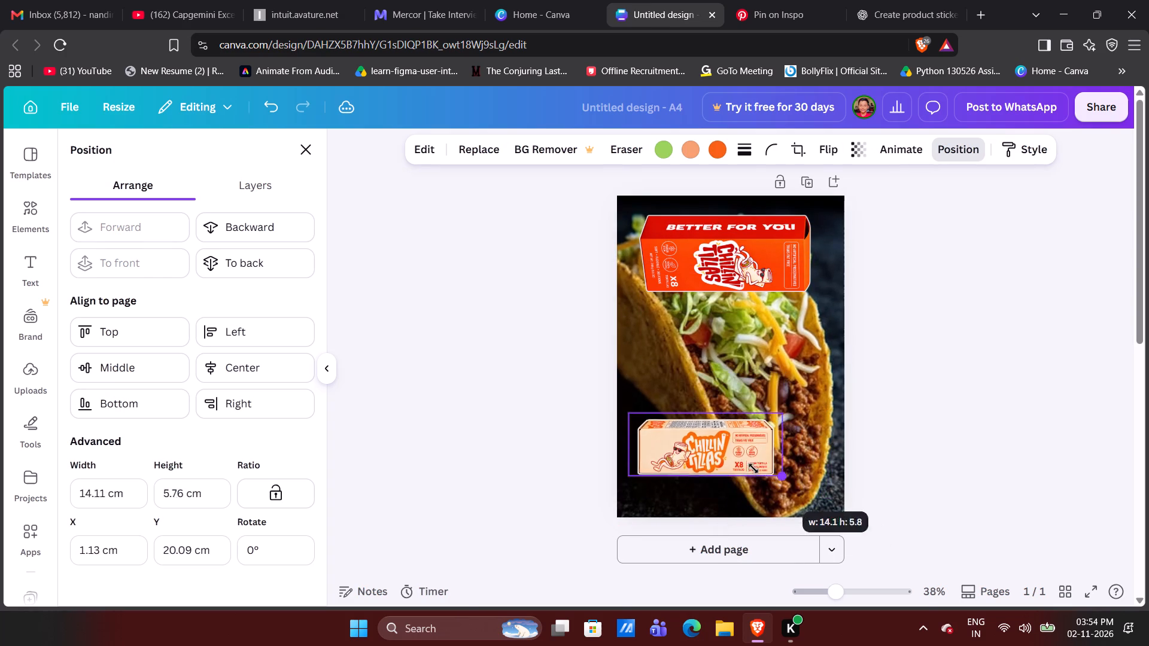
drag(753, 468, 753, 468)
drag(705, 449, 682, 481)
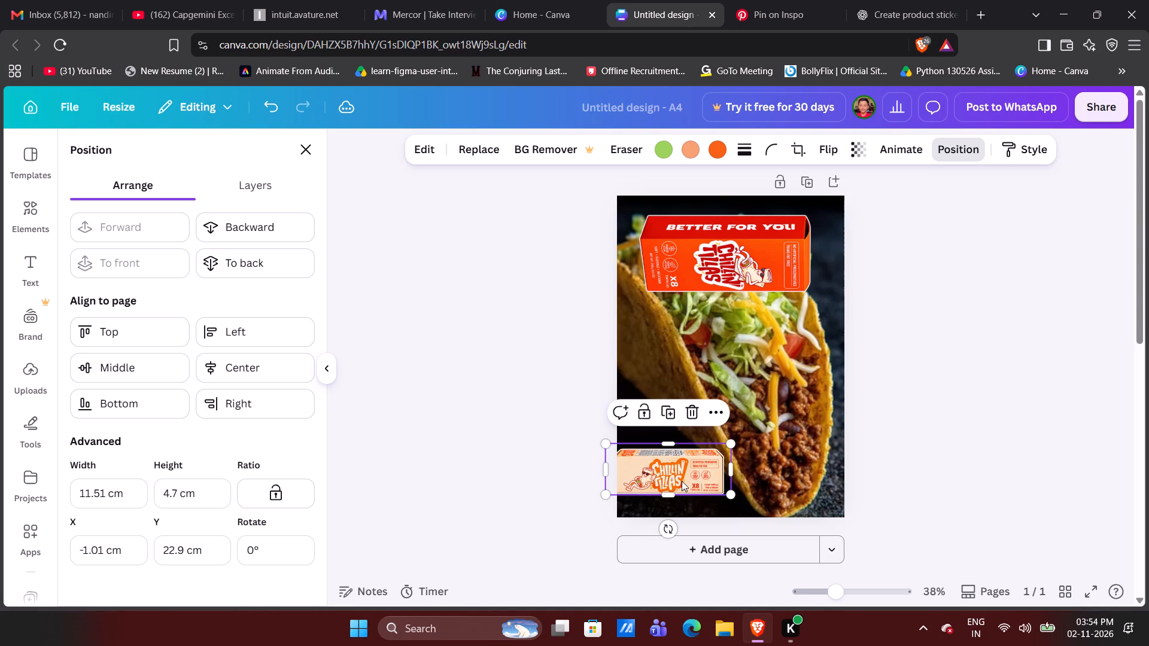
drag(670, 526, 592, 496)
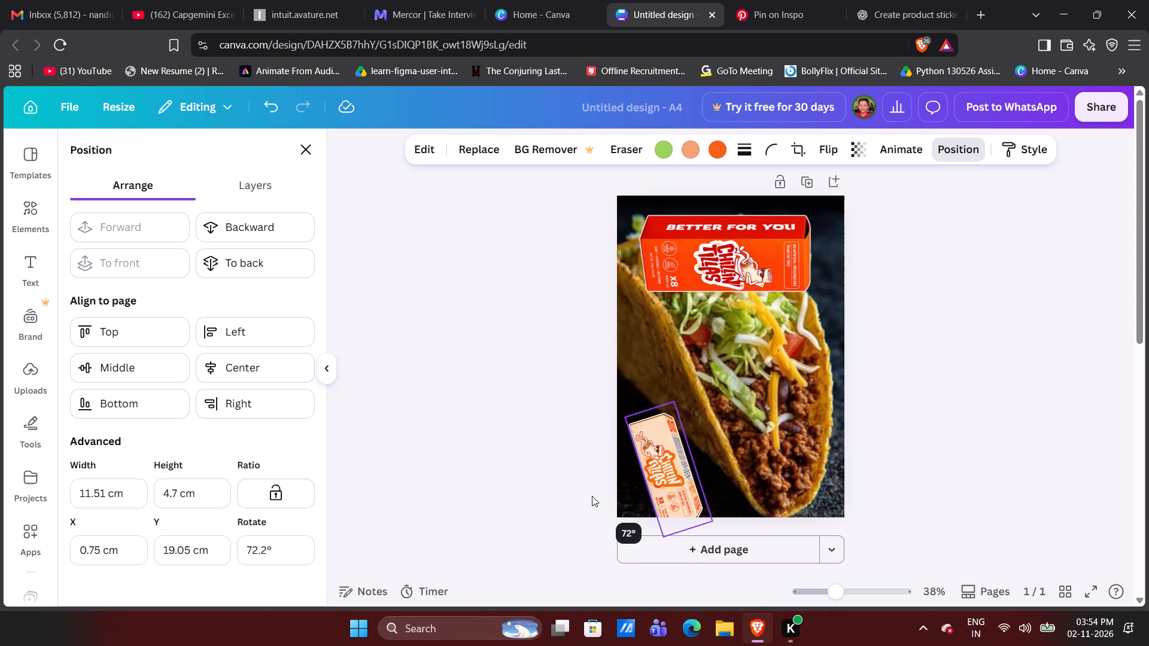
drag(592, 496, 638, 483)
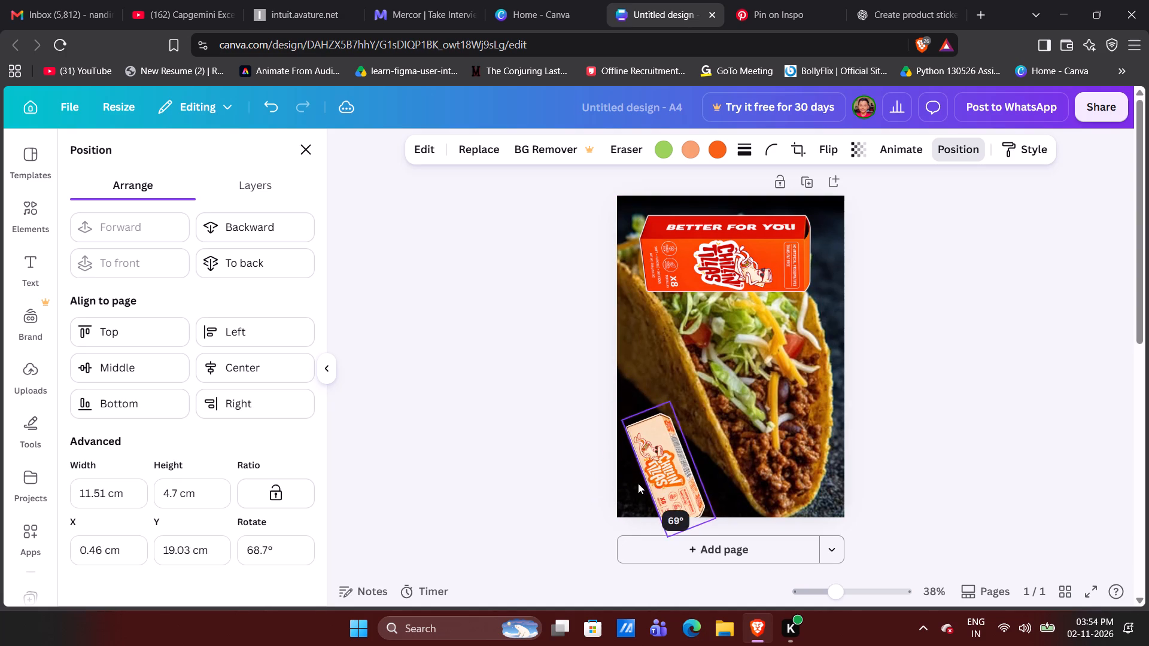
drag(638, 483, 634, 499)
drag(667, 471, 678, 462)
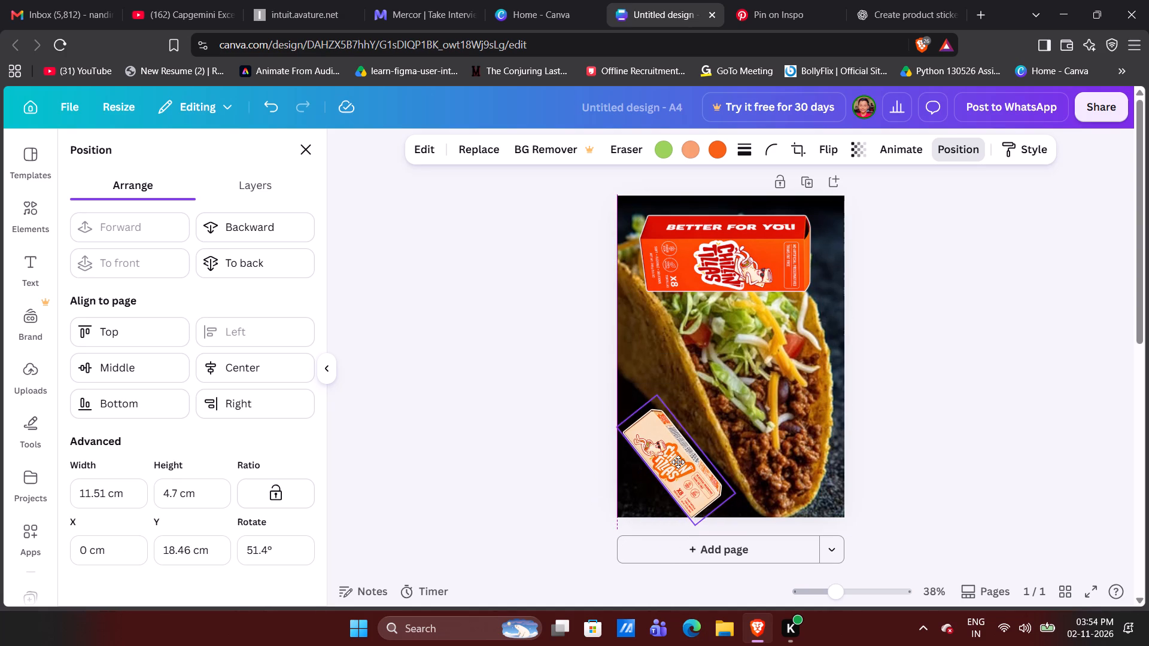
drag(678, 462, 676, 461)
Rotate the red box sticker to about -33° and move it to the upper right of the taco photo.
click(759, 249)
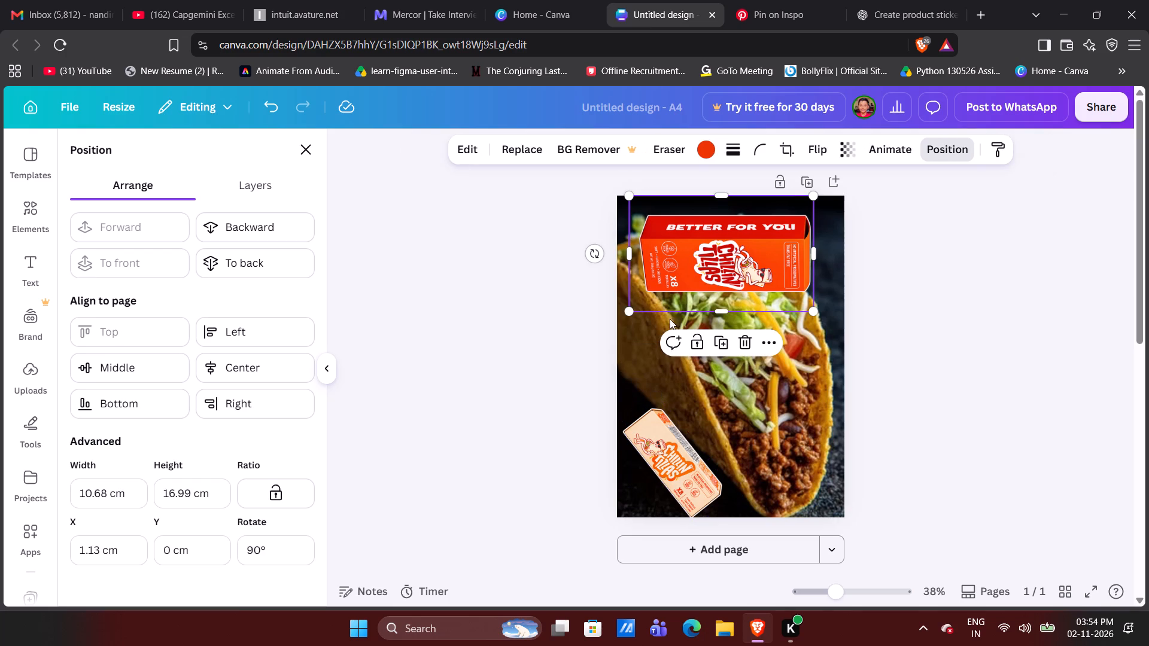
drag(592, 249, 650, 273)
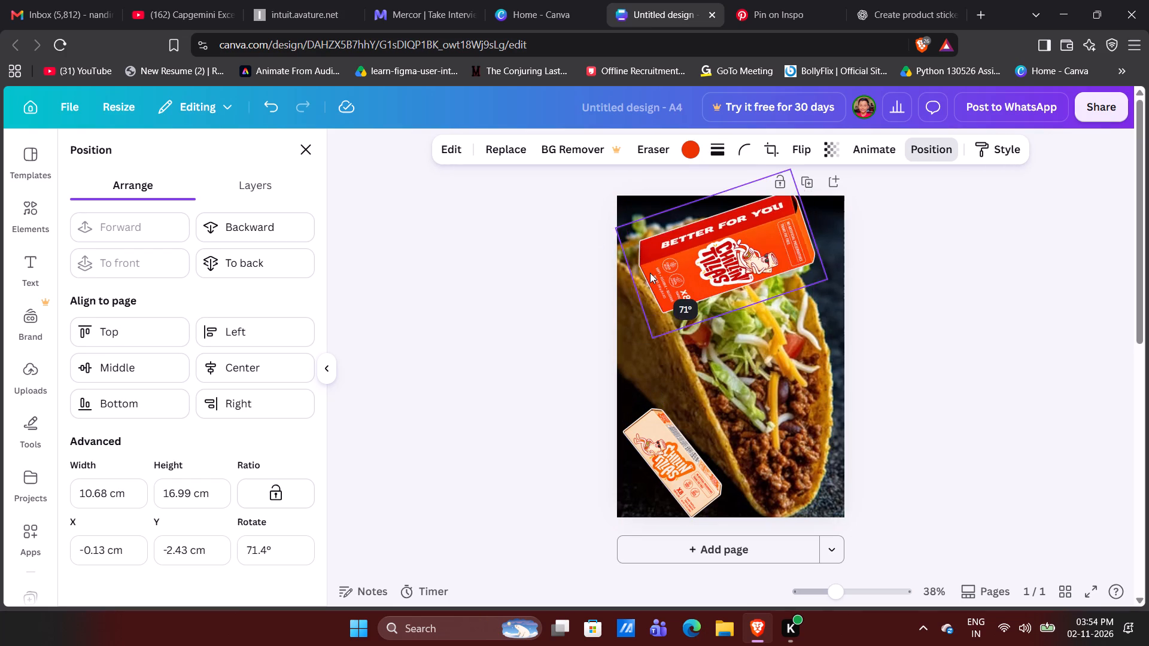
drag(650, 273, 748, 325)
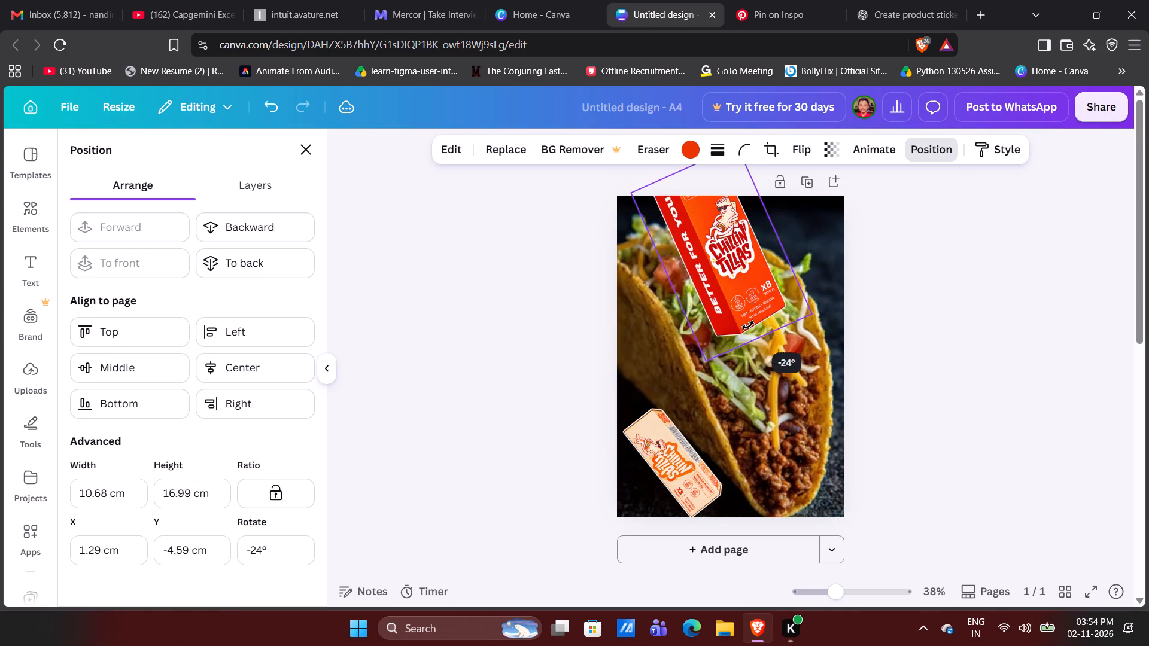
drag(748, 325, 761, 324)
drag(713, 240, 799, 277)
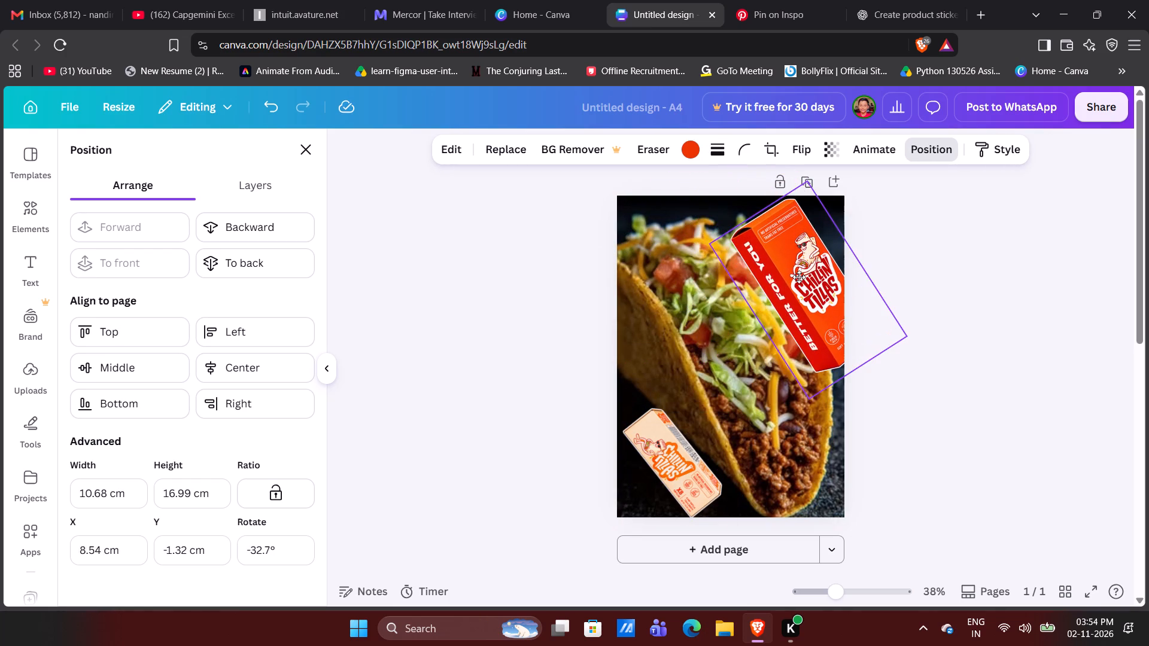
drag(799, 277, 764, 261)
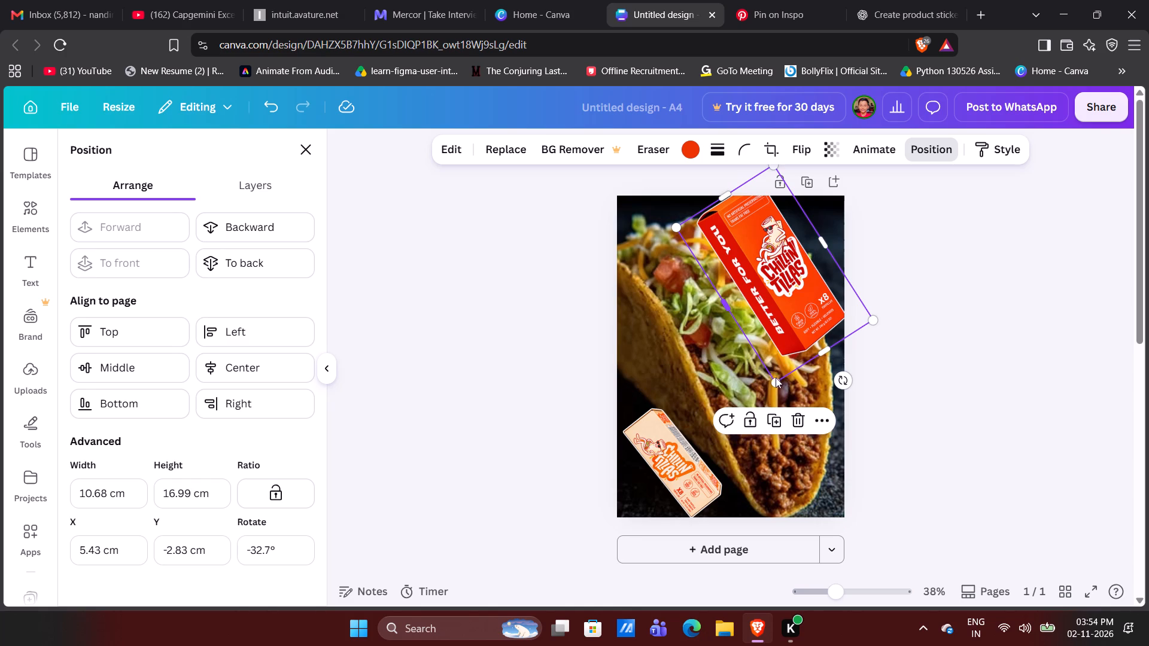
Shrink the red box sticker to about 5.5 × 8.7 cm and place it in the page's top-right corner.
drag(777, 382, 782, 316)
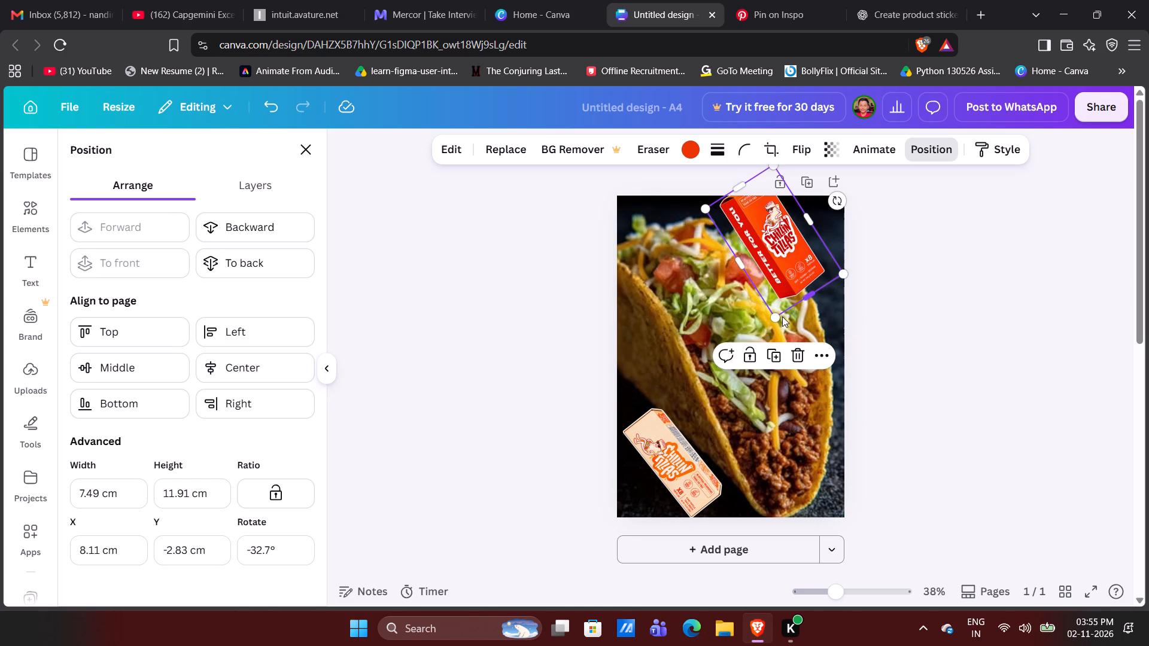
drag(785, 227, 820, 245)
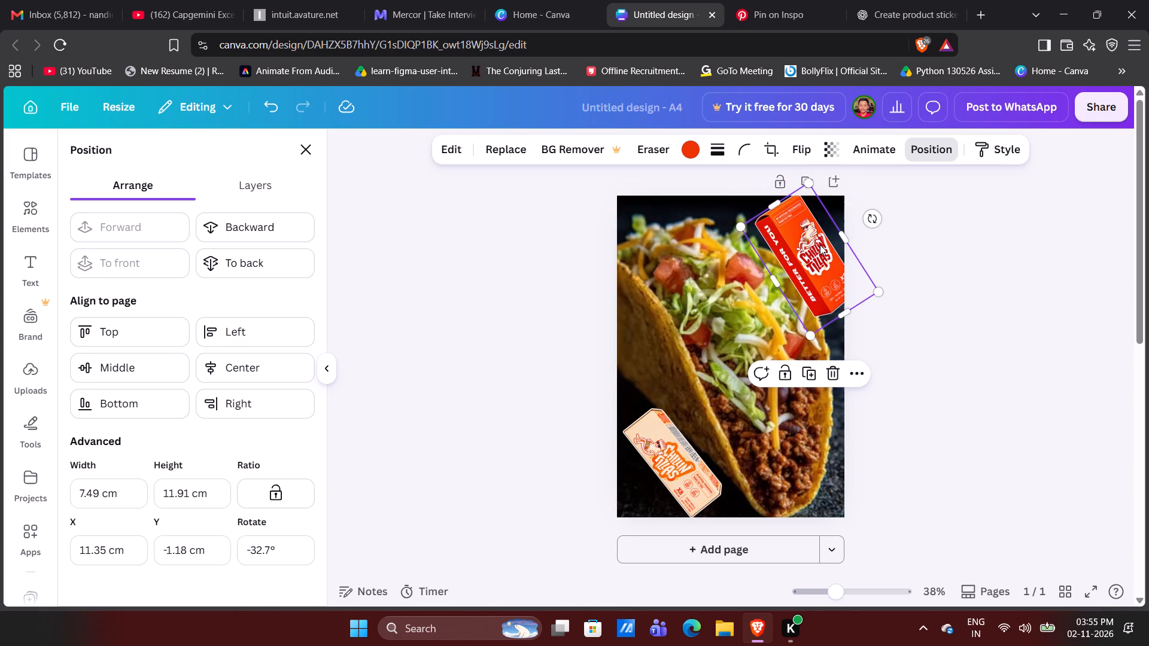
drag(810, 335, 804, 294)
drag(813, 224, 808, 226)
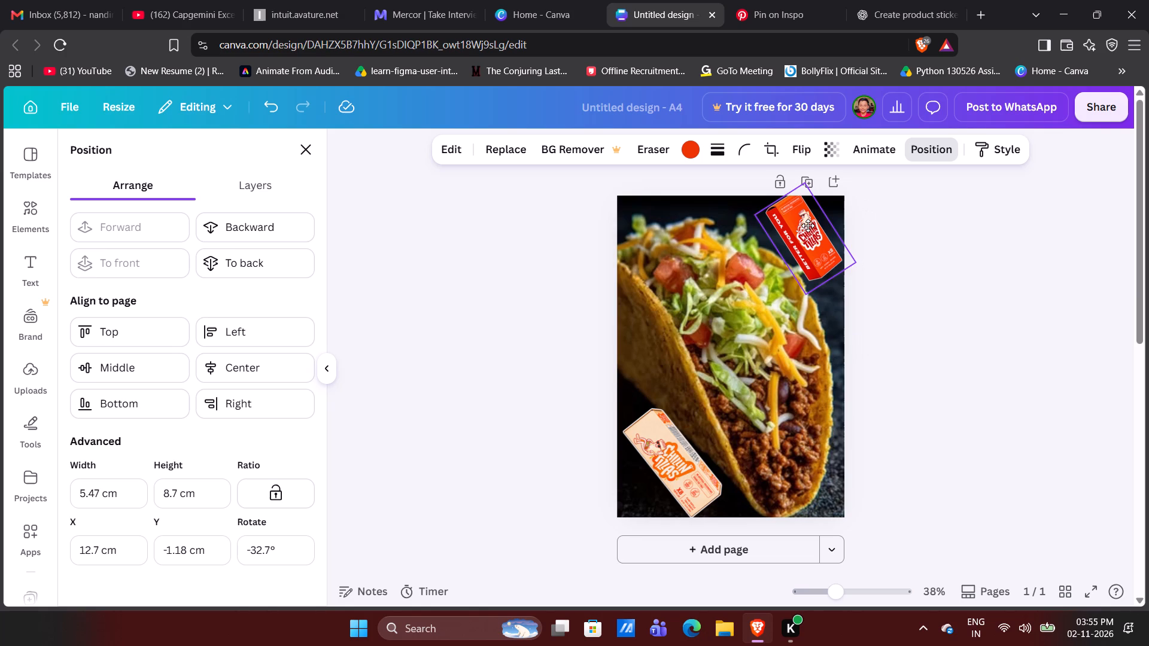
drag(808, 226, 807, 226)
click(959, 263)
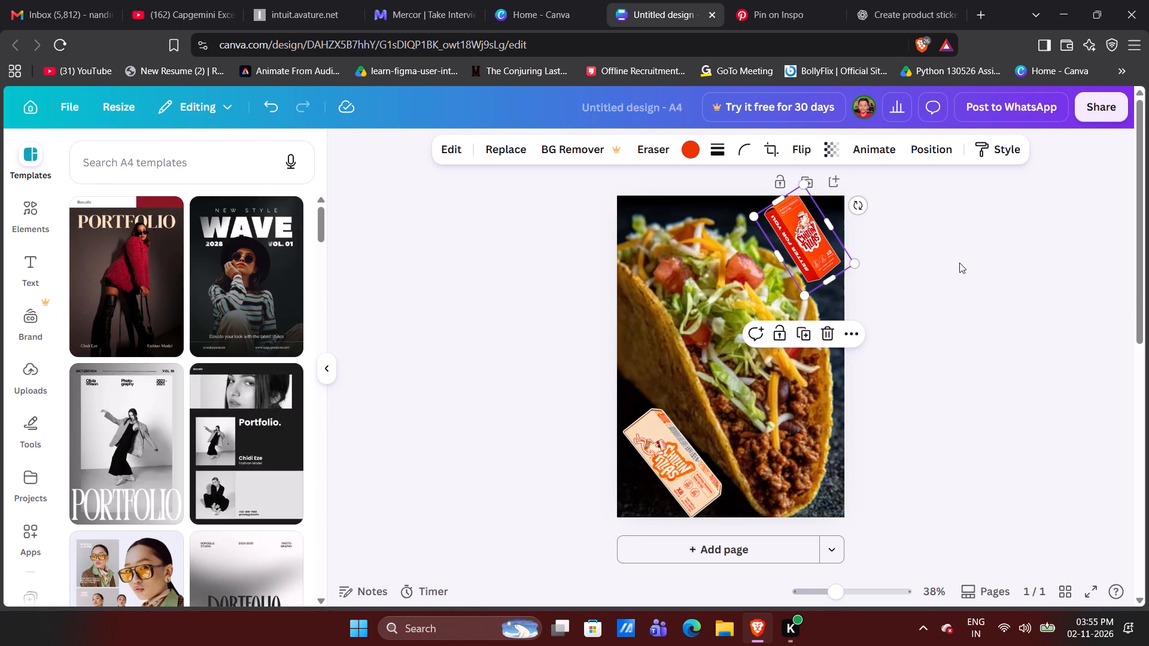
click(944, 246)
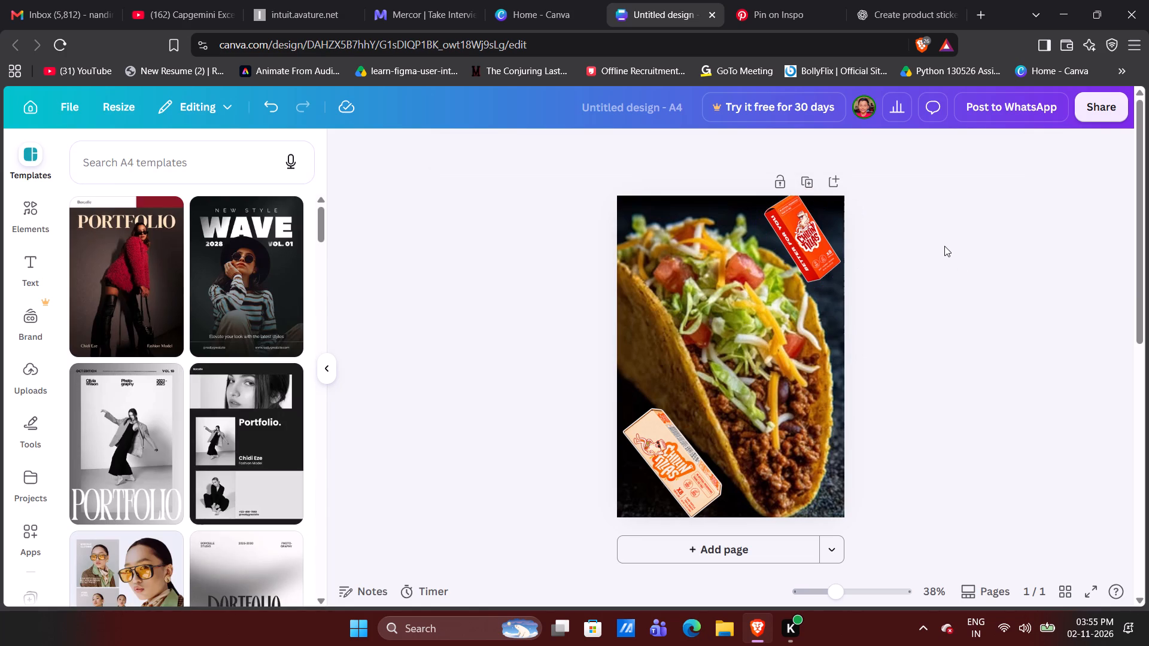
Shrink the cream box sticker to about 9.4 × 3.8 cm and reposition it within the page's bottom-left corner.
click(668, 452)
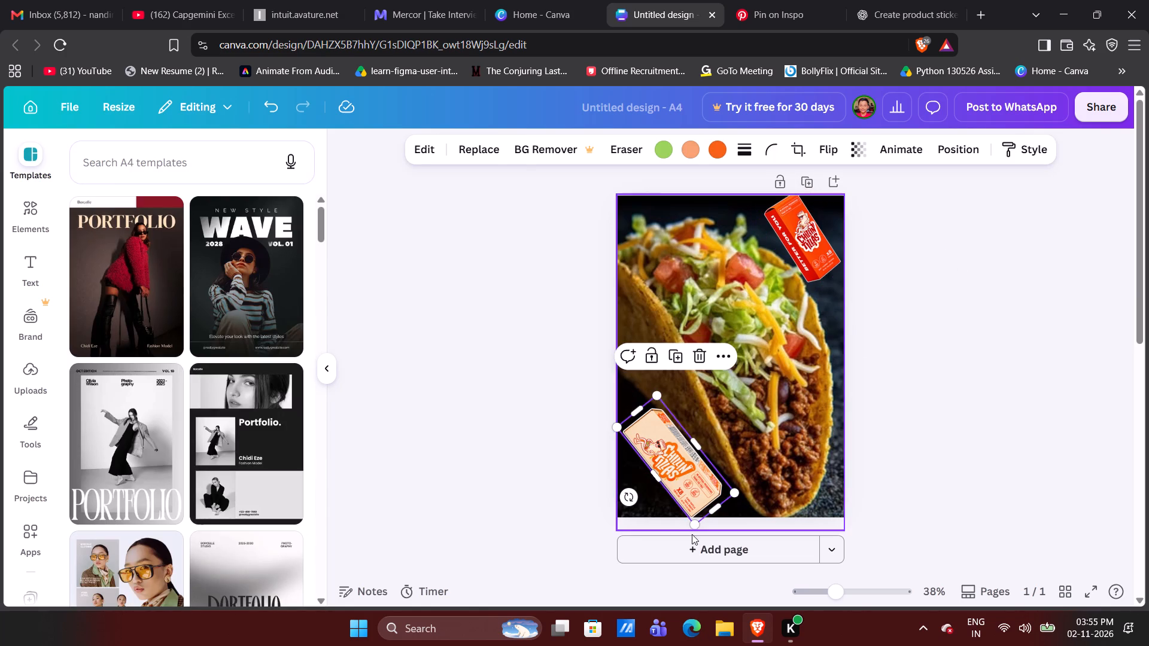
drag(694, 523, 687, 498)
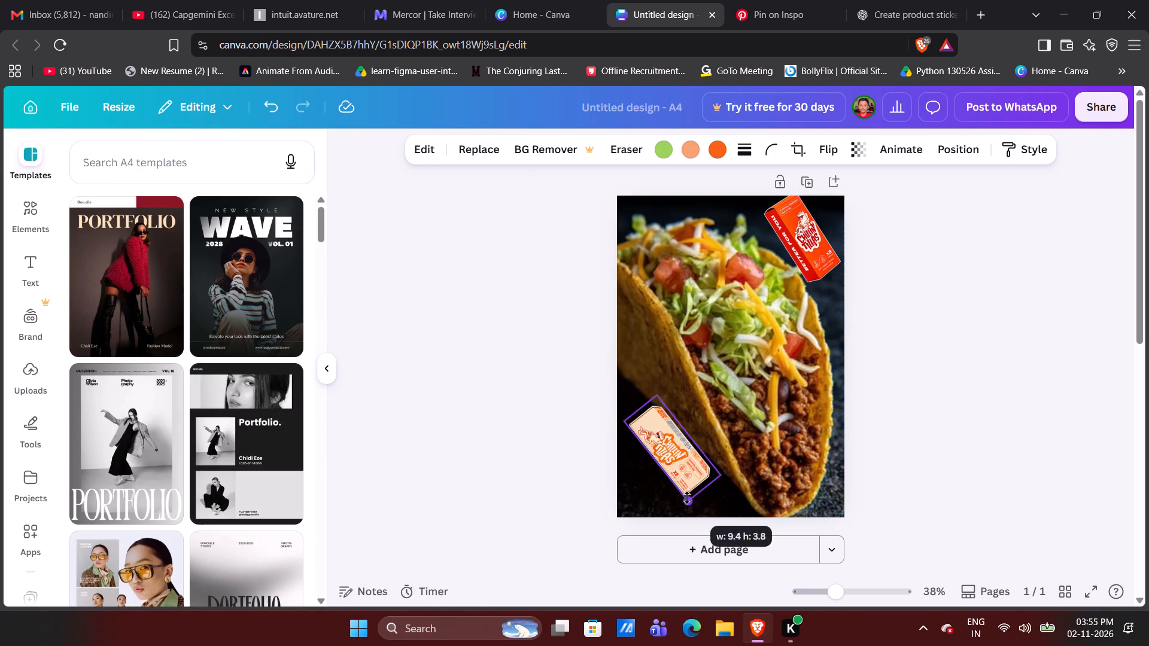
drag(687, 498, 686, 497)
drag(682, 459, 676, 470)
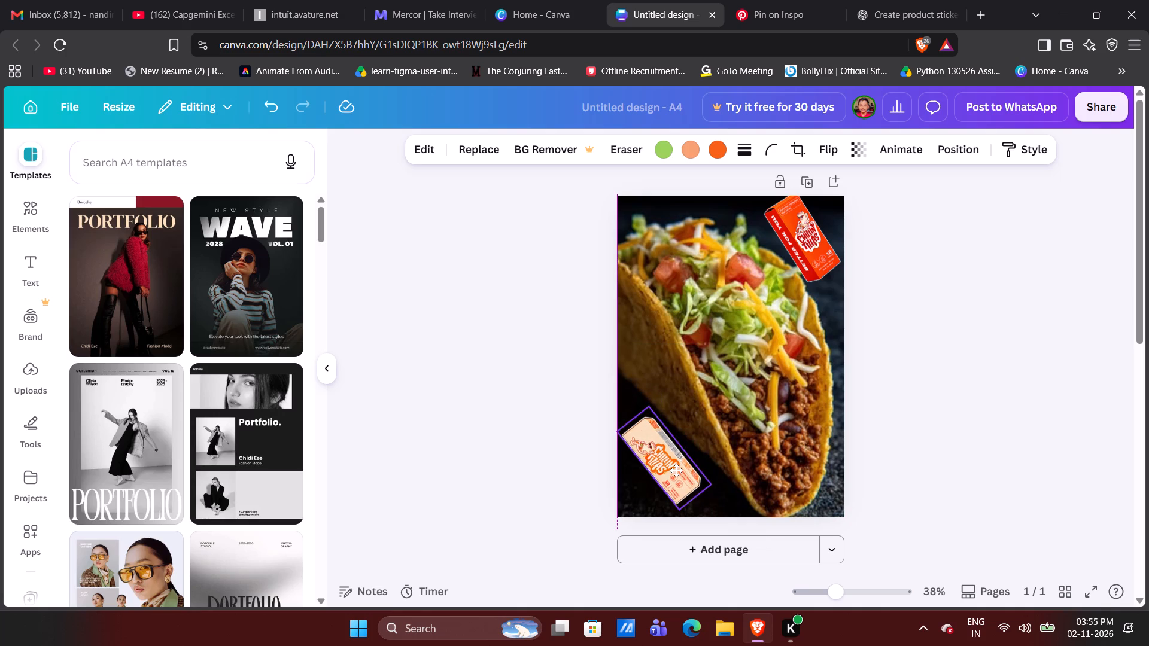
drag(676, 470, 682, 470)
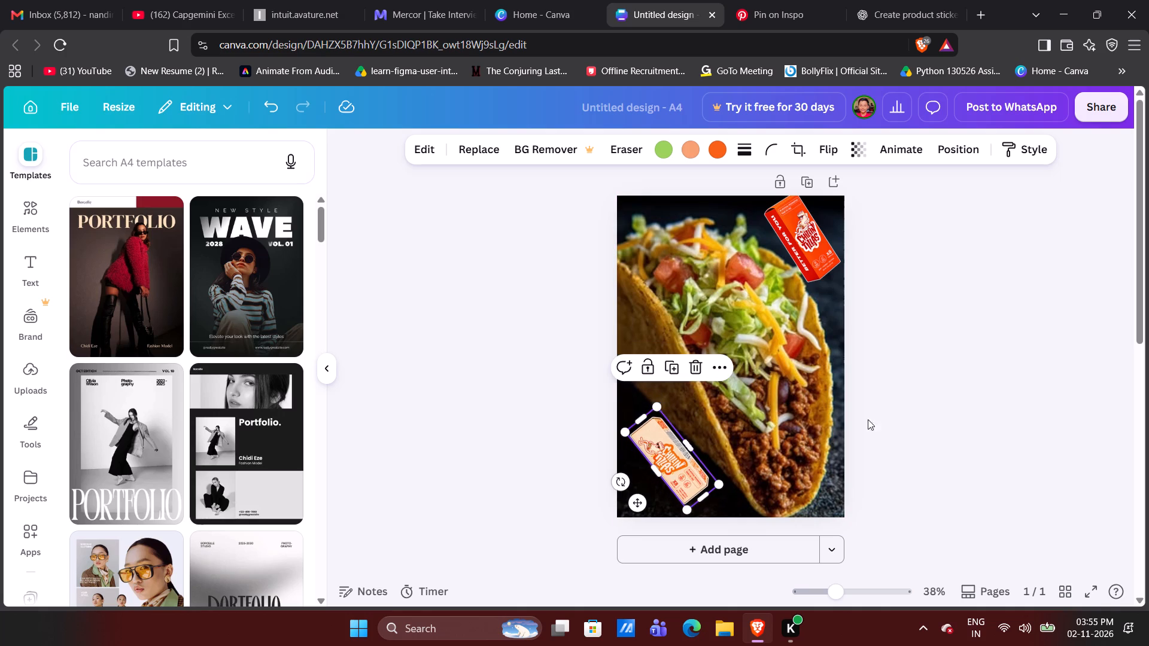
click(947, 395)
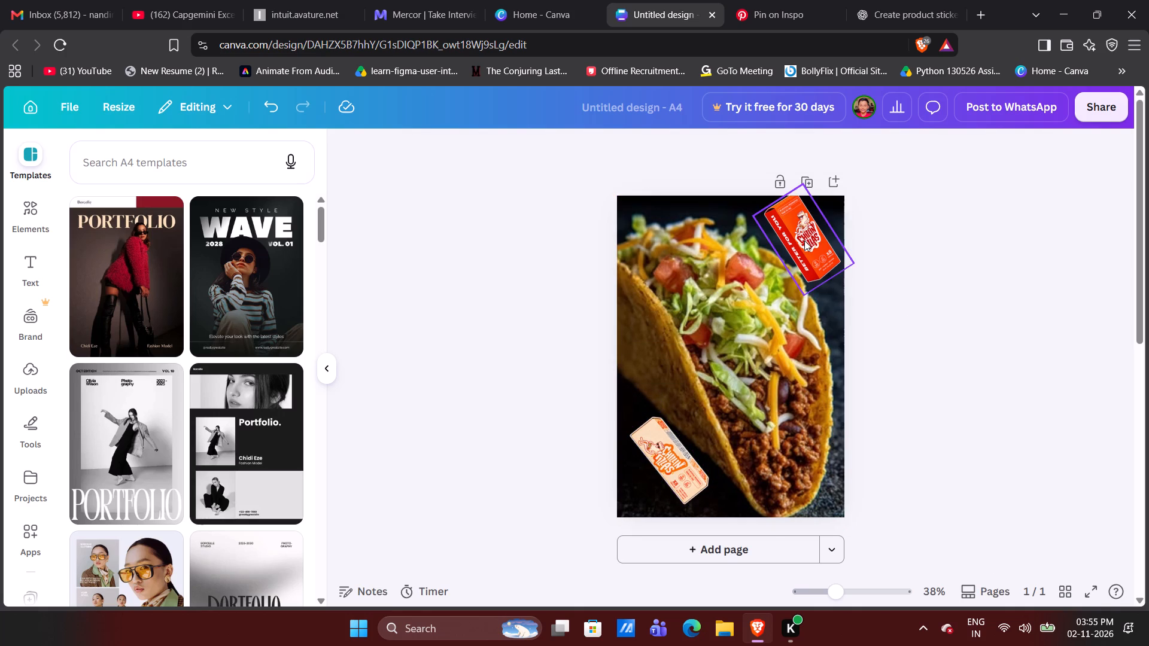
Nudge the red box sticker slightly closer to the page's right edge.
click(804, 240)
click(913, 287)
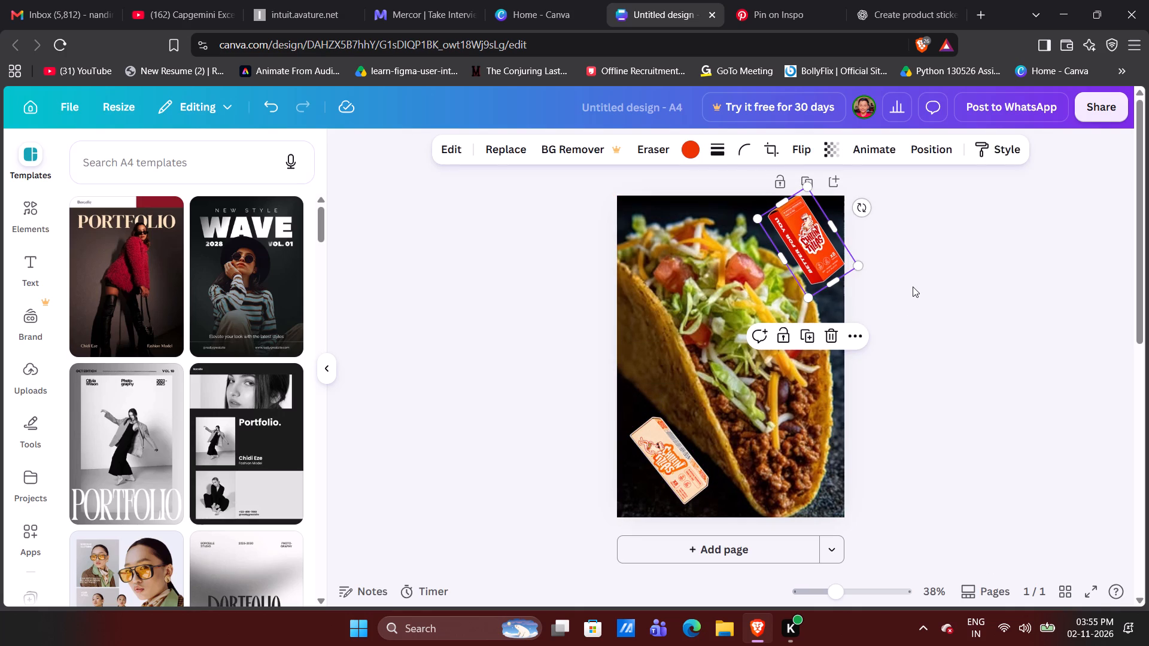
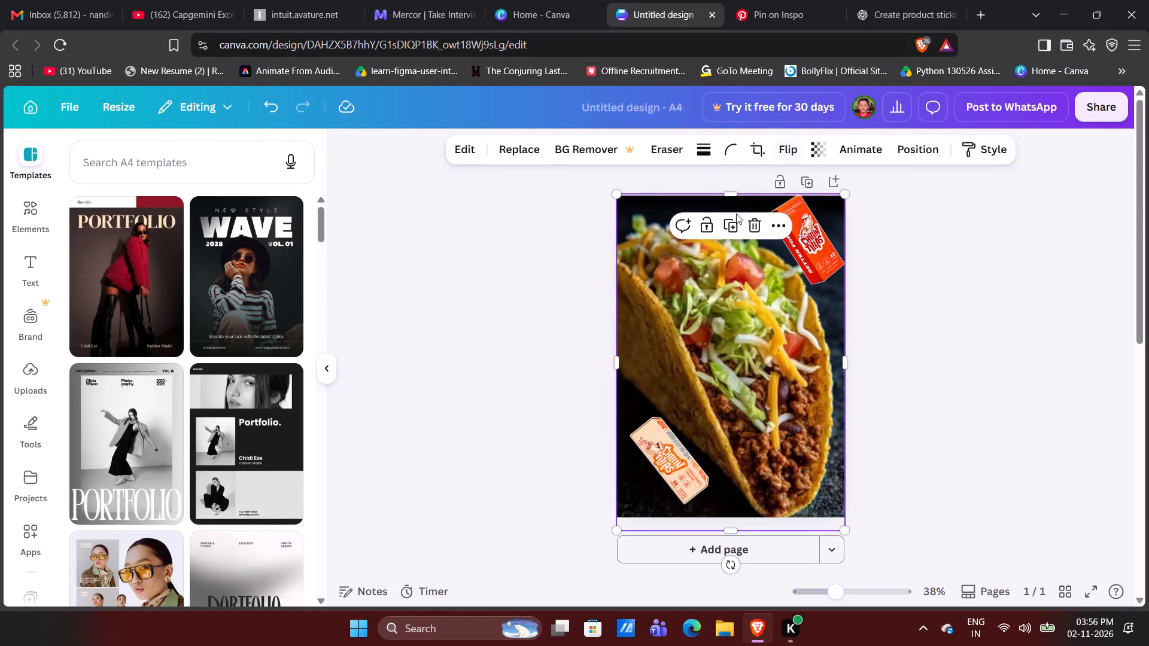
Delete the full-page taco photo from the A4 page.
click(754, 219)
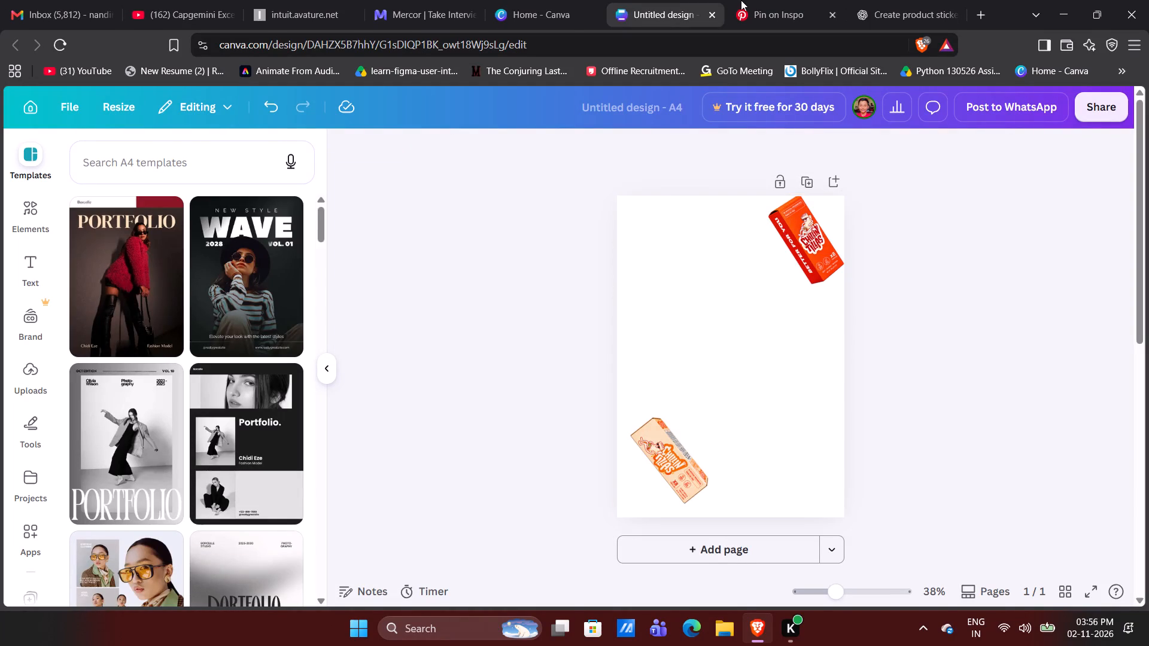
Switch to Pinterest and browse the pins related to the open taco pin for a replacement background image.
click(746, 0)
scroll(607, 292, down, 4)
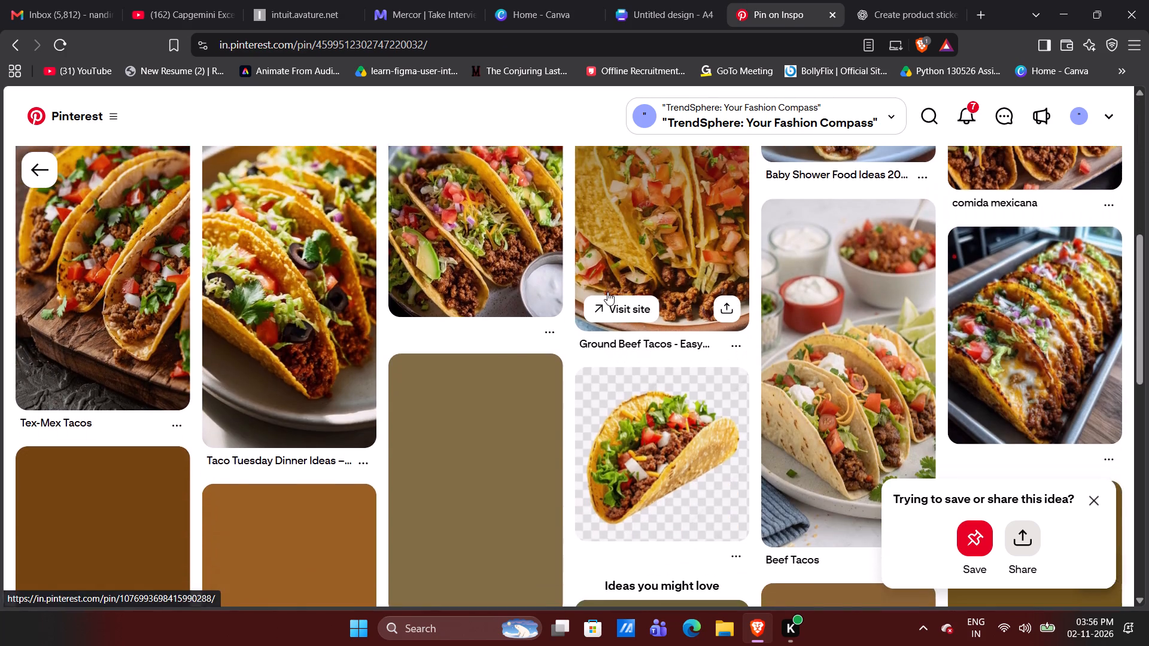
scroll(607, 292, down, 4)
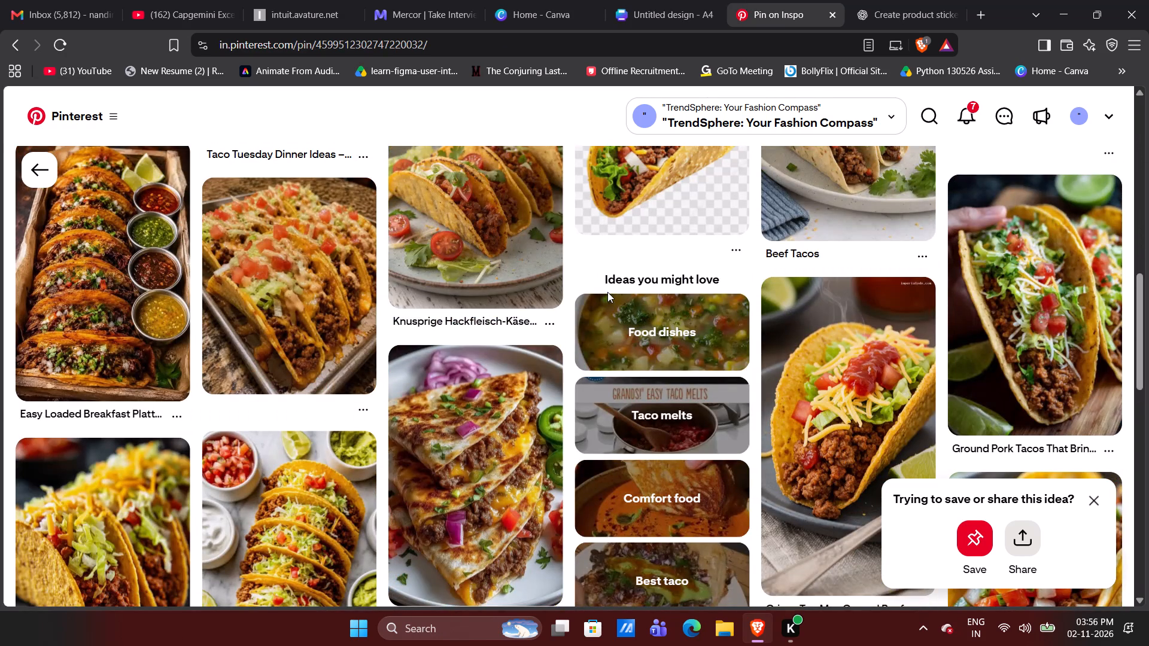
scroll(607, 292, down, 4)
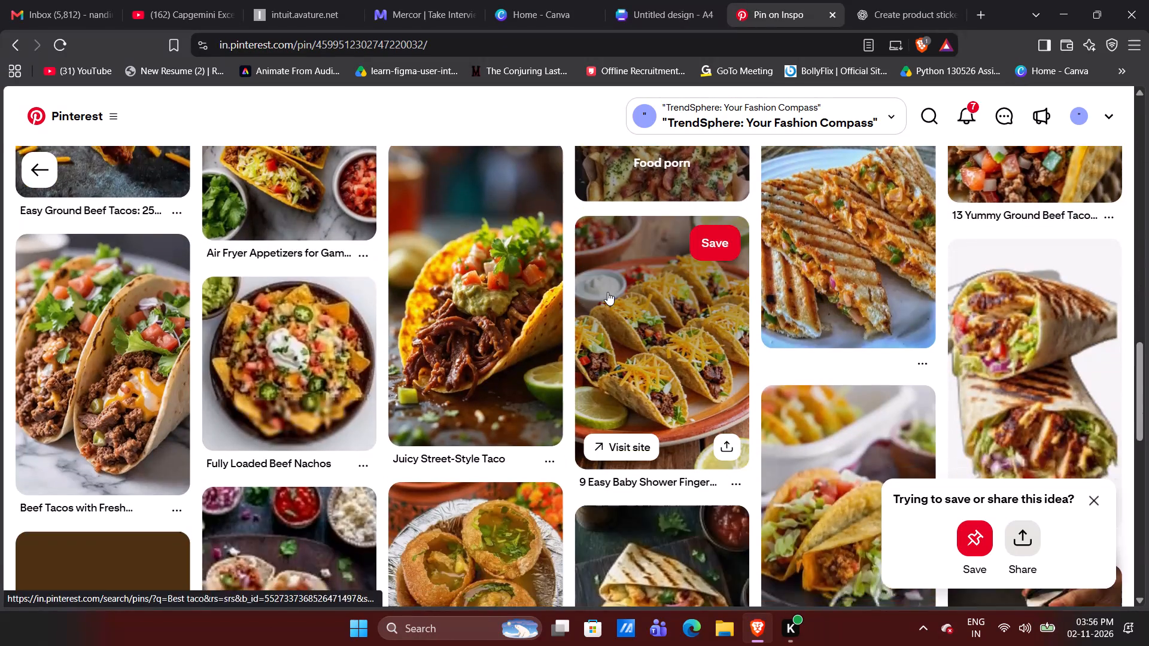
scroll(607, 292, down, 2)
Return to the "Taco" search results and look through them for a replacement background image.
click(14, 47)
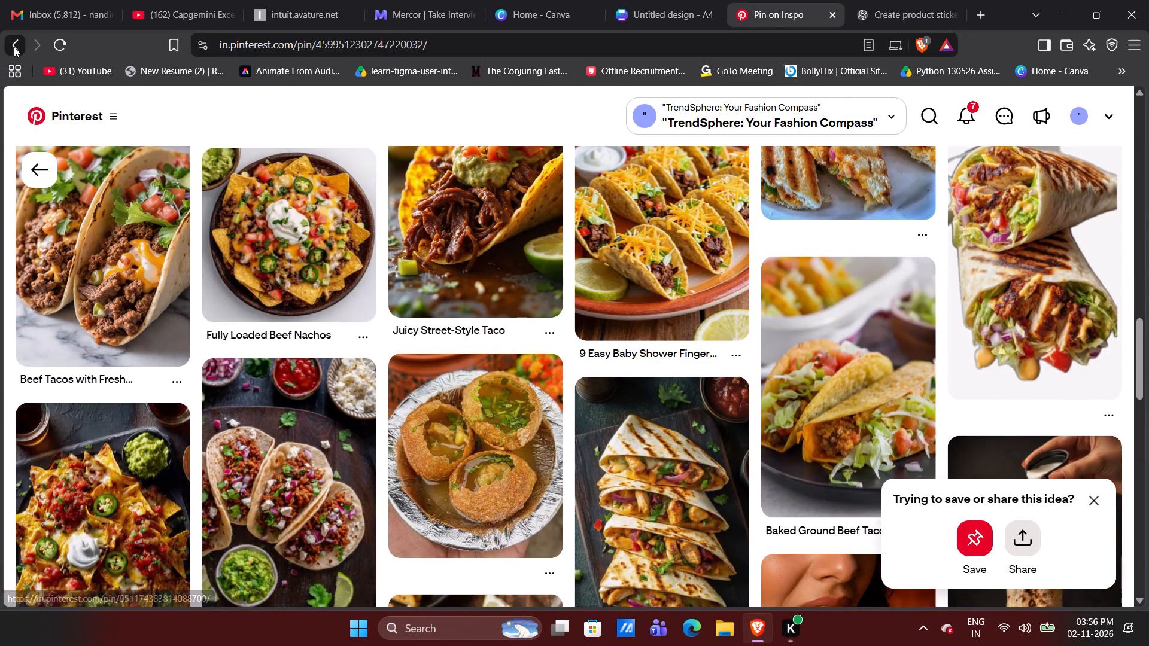
scroll(388, 226, down, 4)
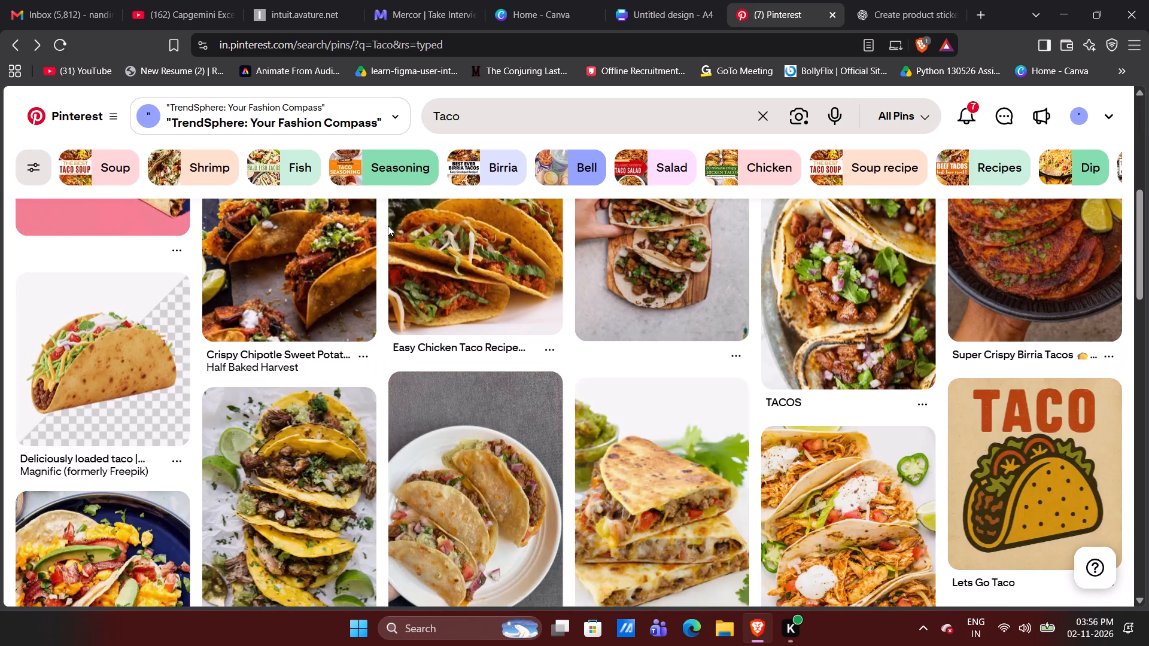
scroll(388, 226, down, 4)
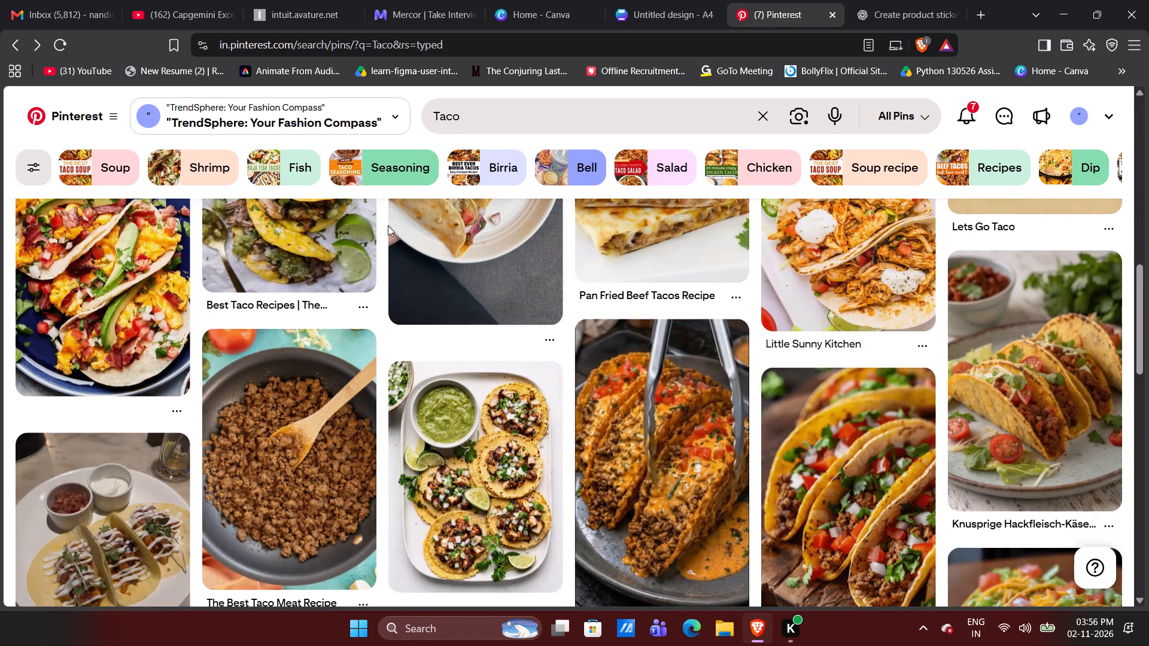
scroll(388, 226, down, 5)
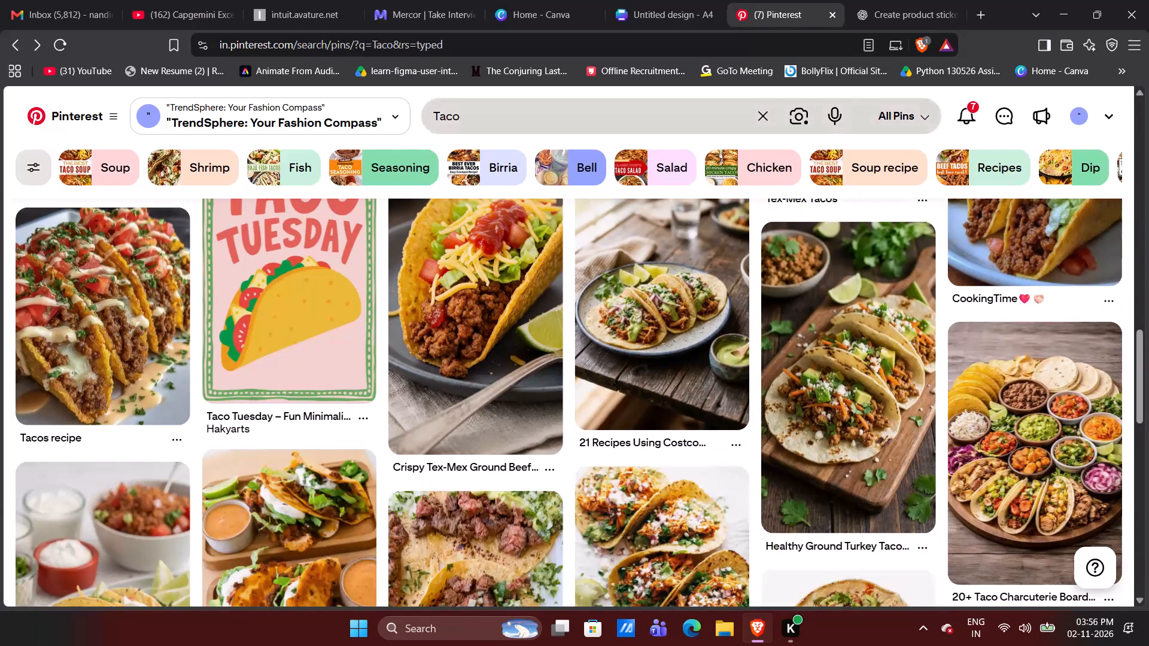
Search Pinterest for "tacos aesthetic".
click(604, 108)
key(space)
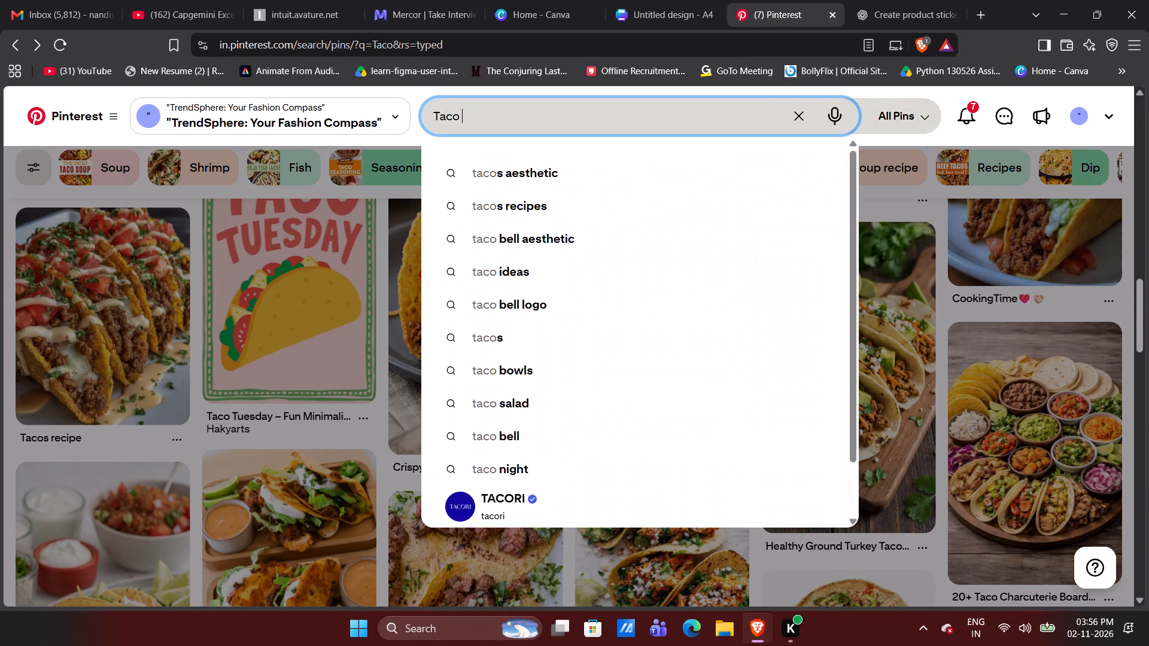
key(Down)
key(Return)
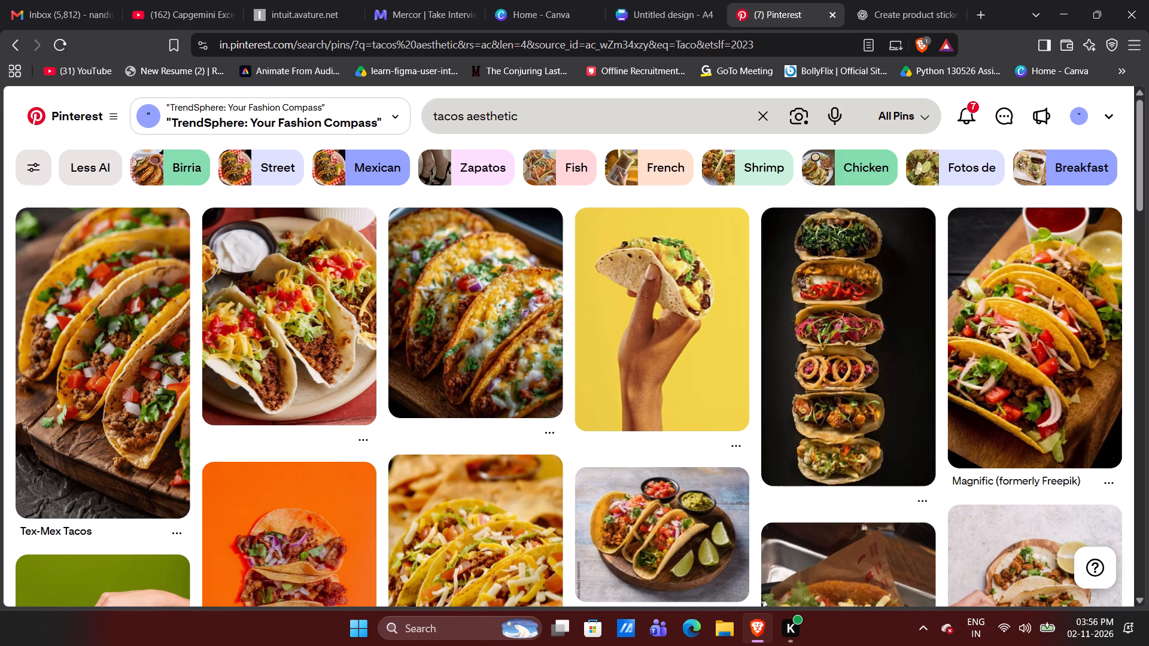
Examine the "tacos aesthetic" results for a taco image that suits the page background.
scroll(604, 108, down, 1)
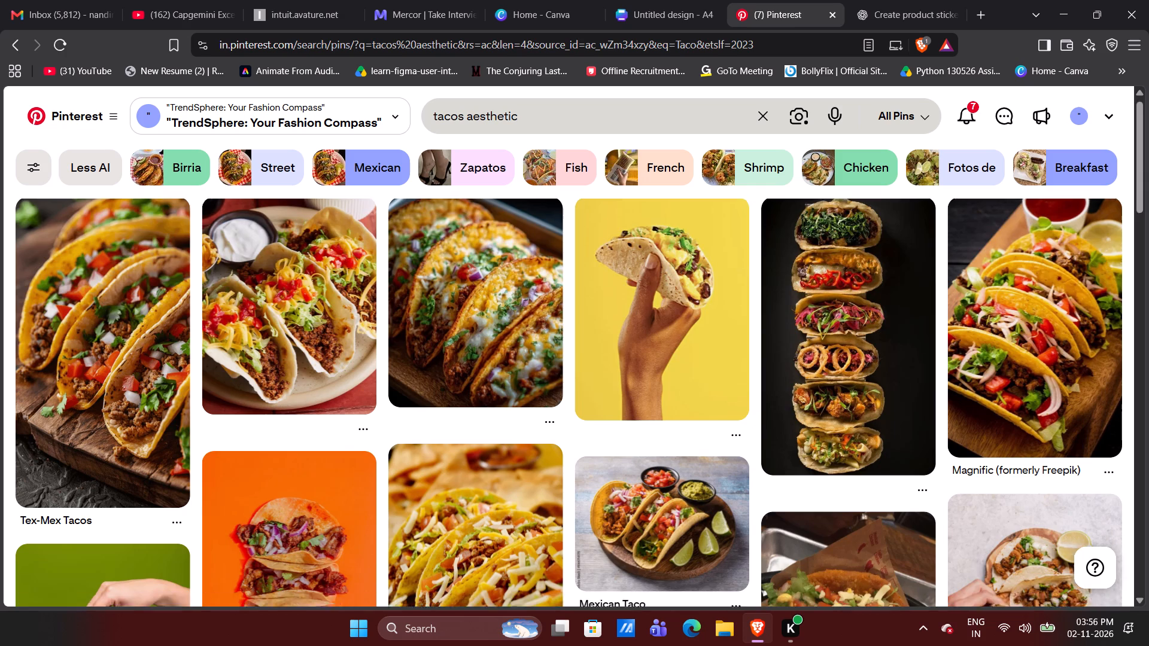
scroll(604, 108, down, 1)
scroll(484, 114, down, 1)
scroll(335, 100, down, 1)
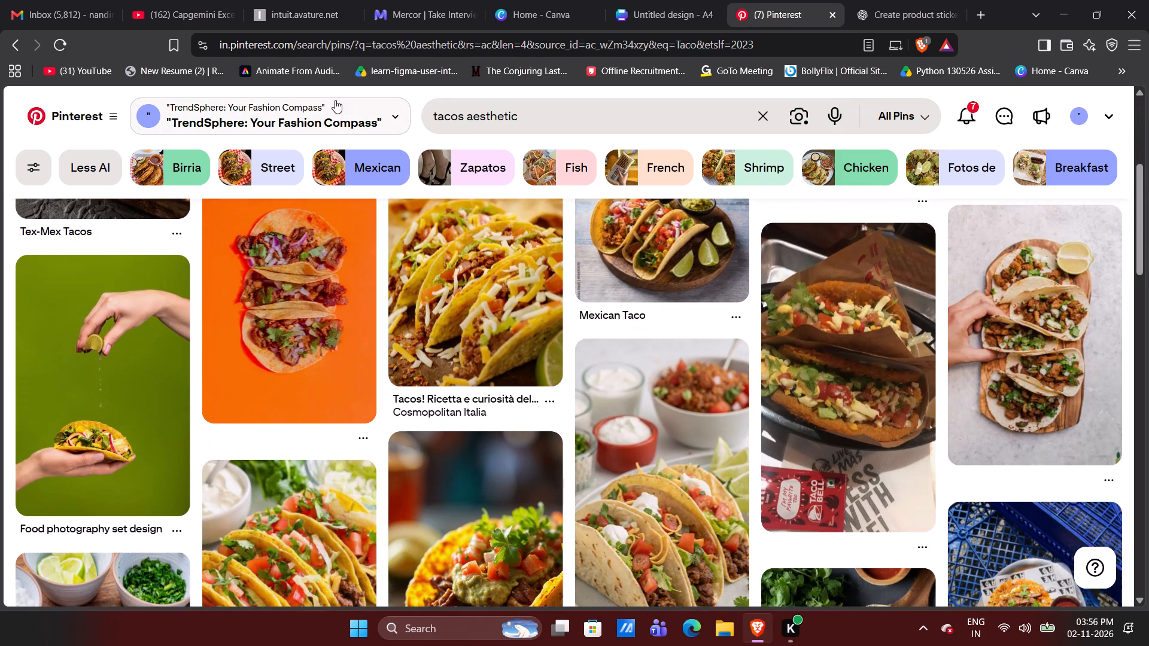
scroll(335, 100, down, 1)
scroll(257, 205, up, 1)
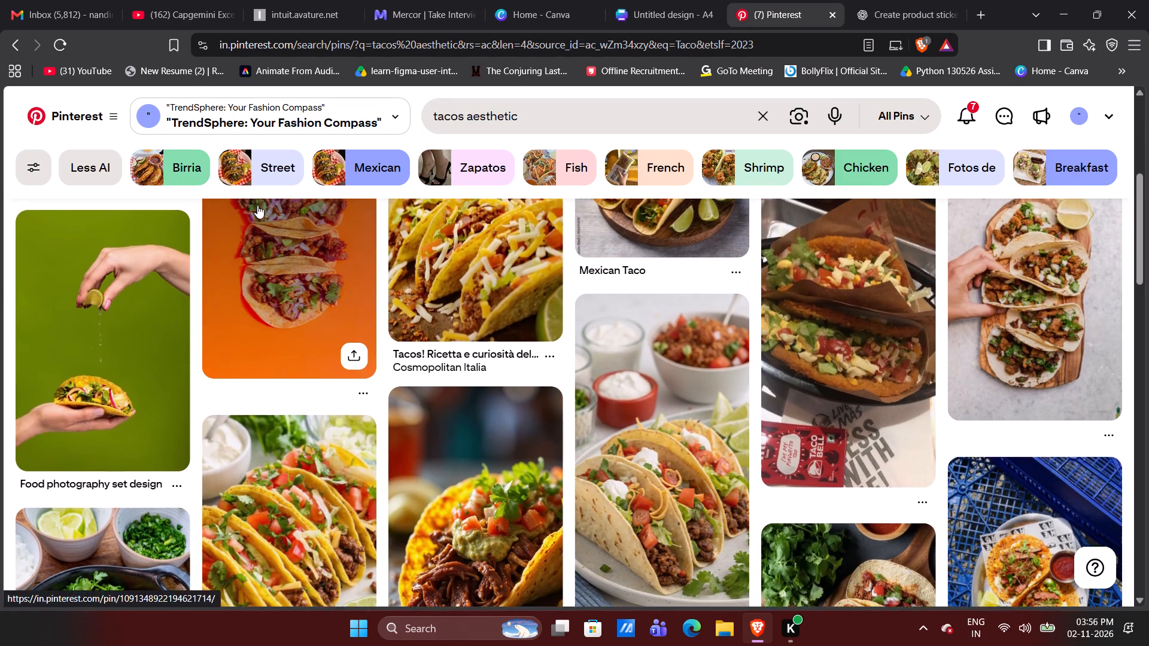
scroll(257, 205, up, 1)
click(253, 248)
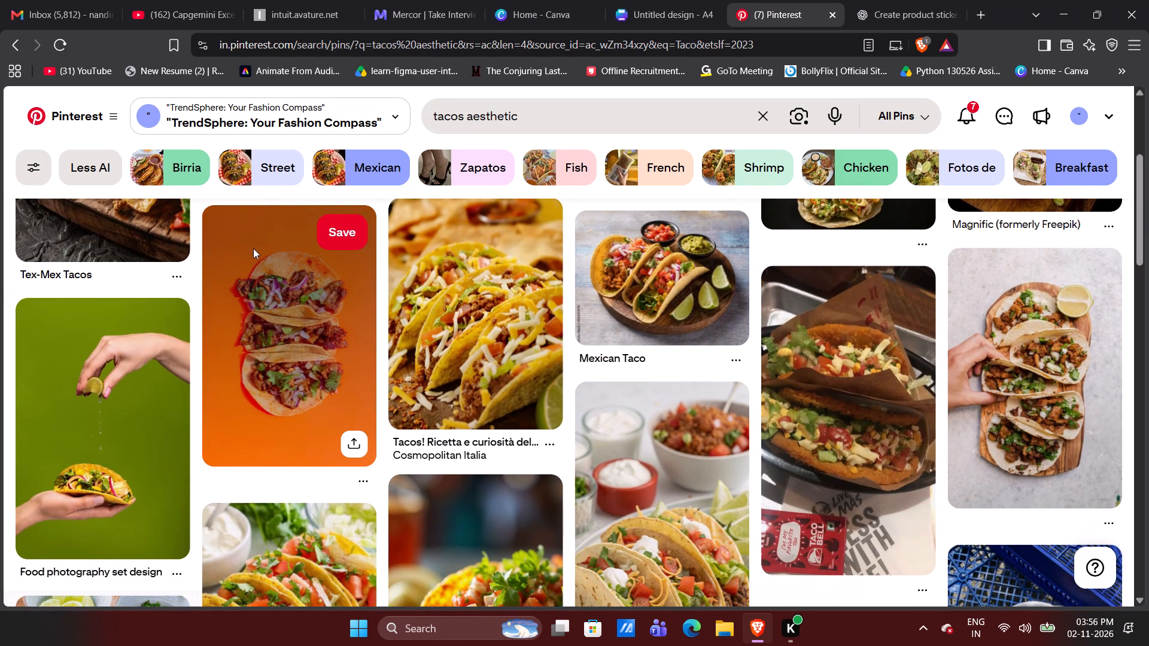
scroll(441, 316, down, 3)
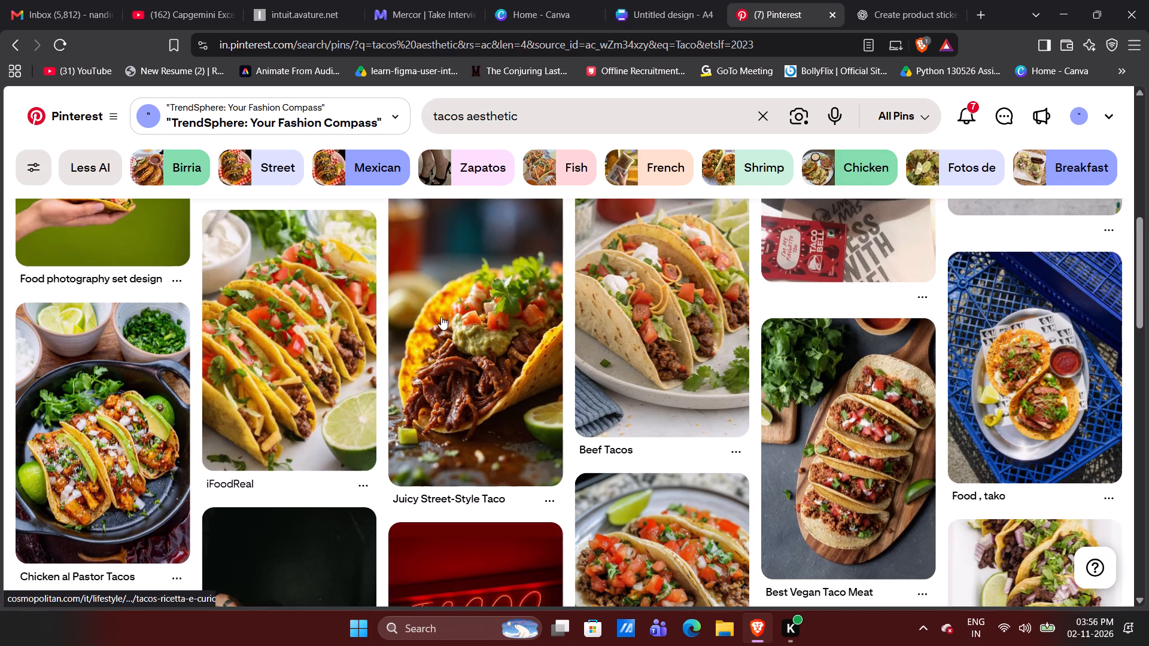
scroll(441, 316, down, 5)
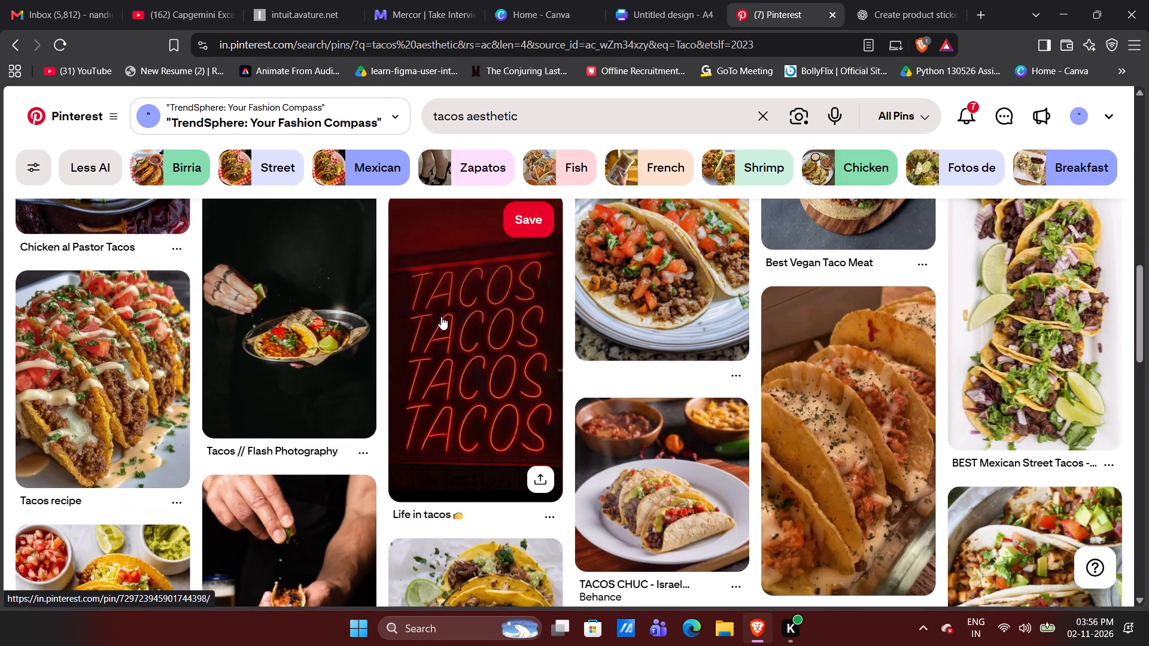
scroll(441, 316, down, 6)
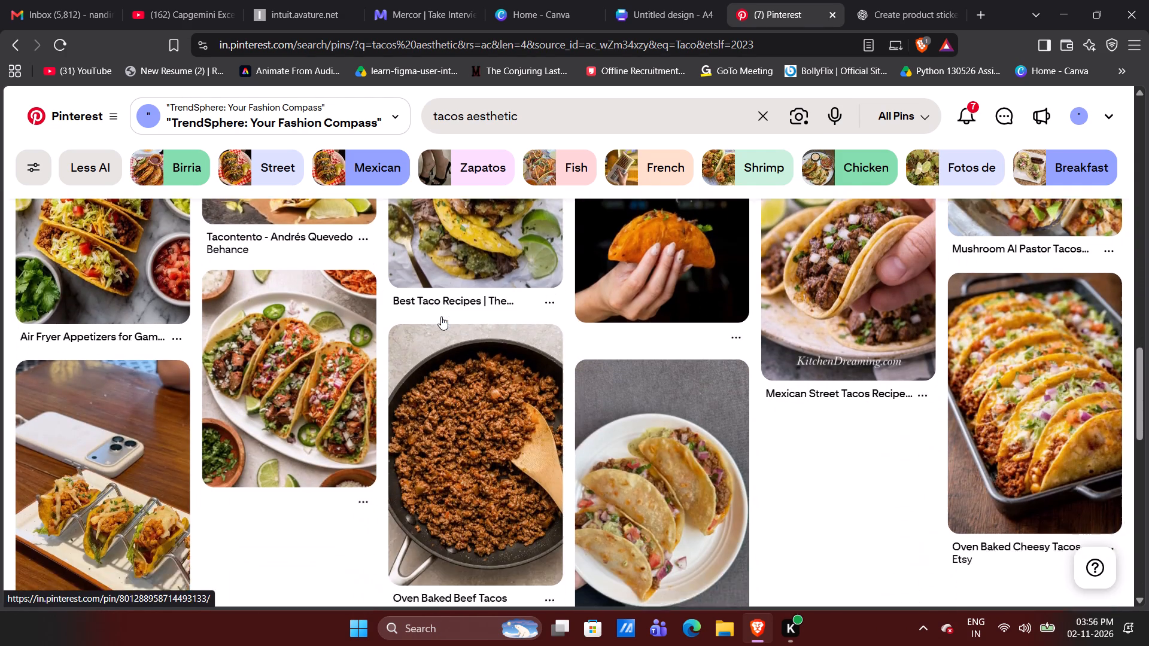
scroll(441, 316, up, 1)
scroll(441, 316, down, 2)
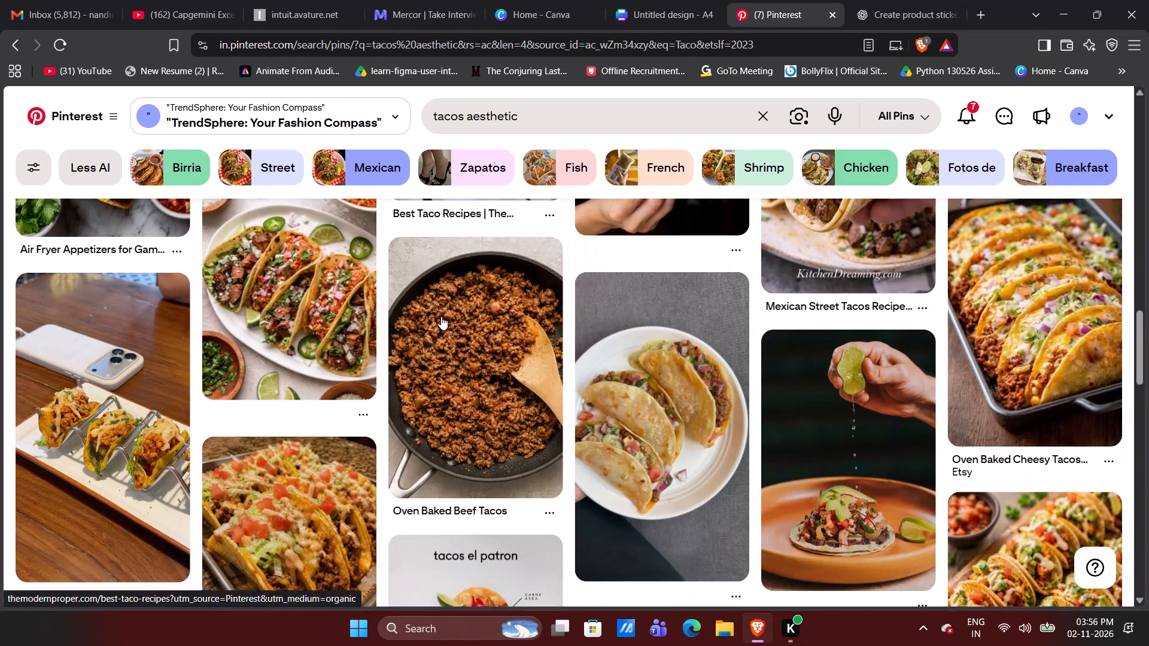
scroll(441, 316, down, 5)
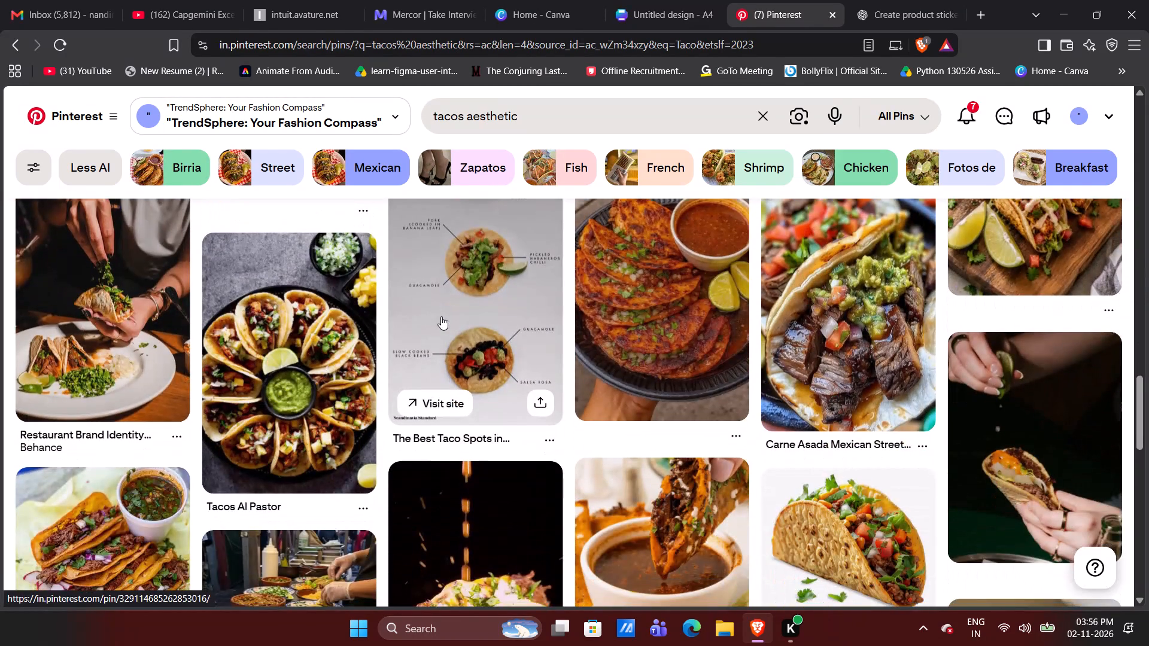
scroll(441, 316, down, 4)
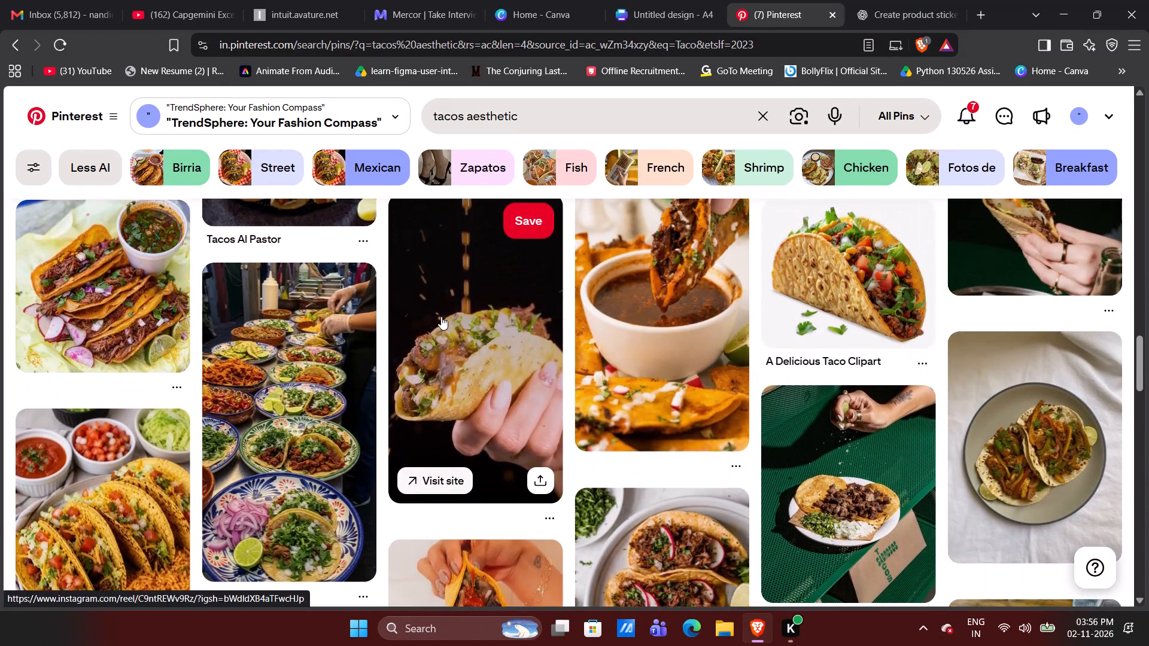
scroll(441, 316, down, 3)
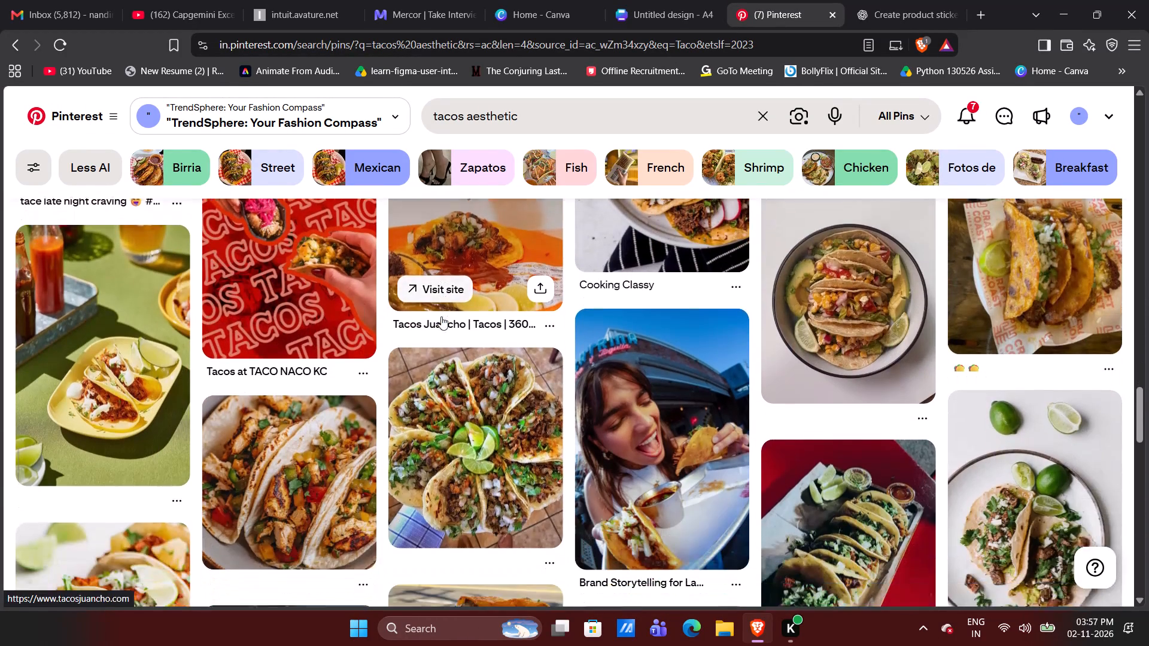
scroll(441, 316, down, 3)
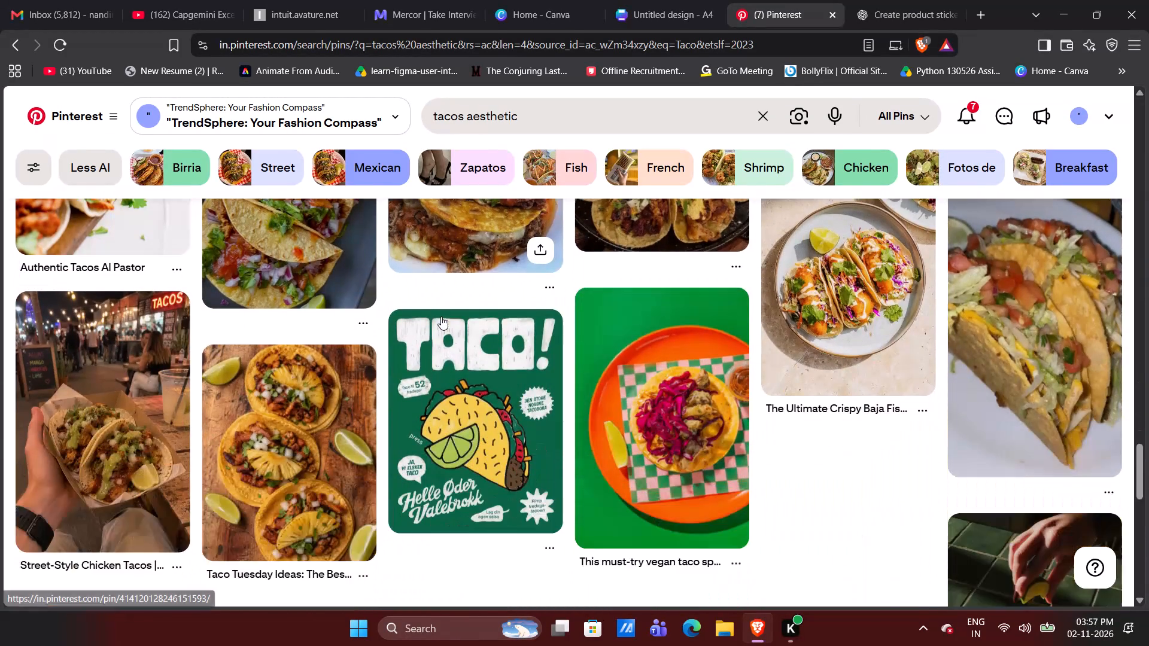
scroll(441, 316, down, 2)
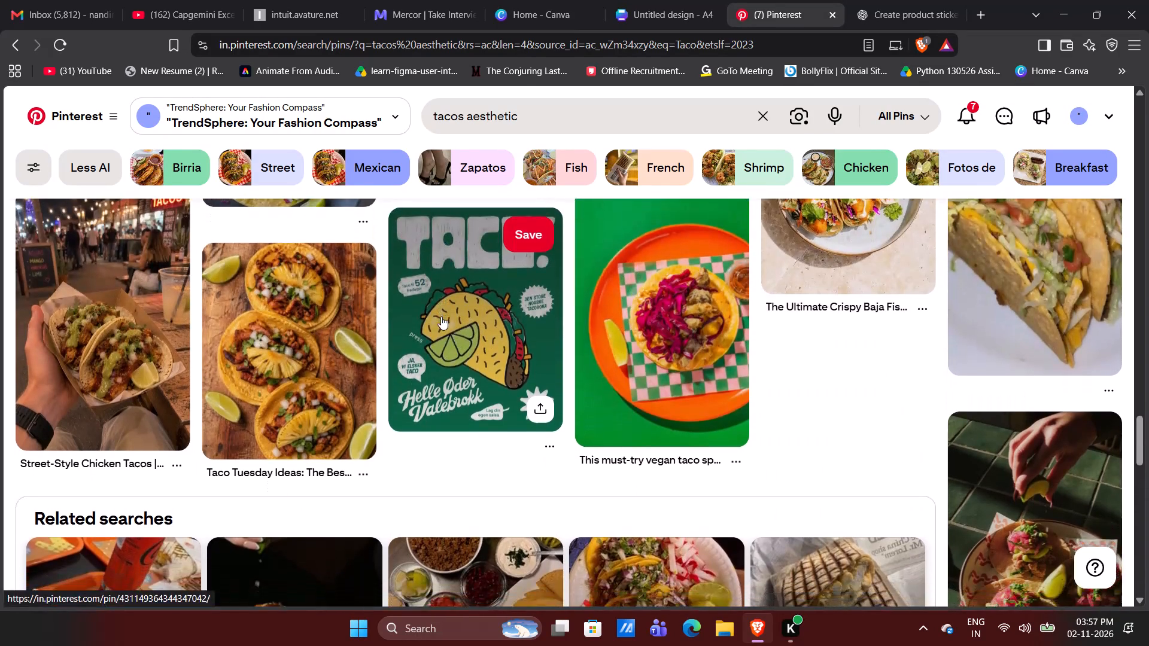
scroll(441, 316, down, 2)
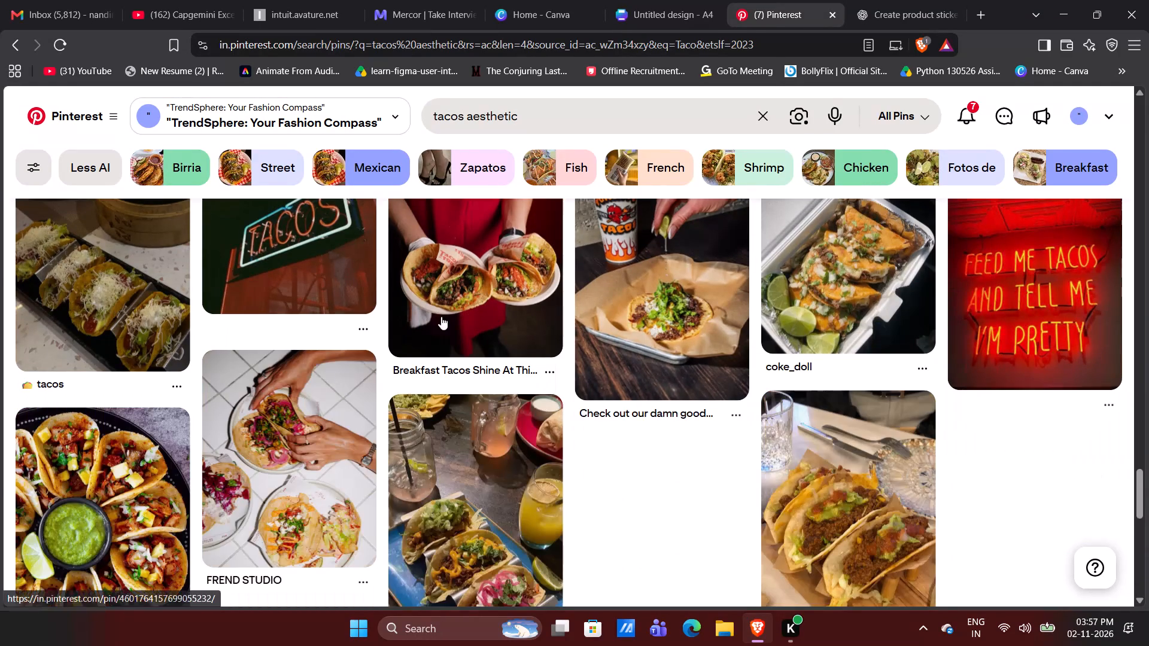
scroll(441, 316, right, 1)
scroll(441, 316, down, 2)
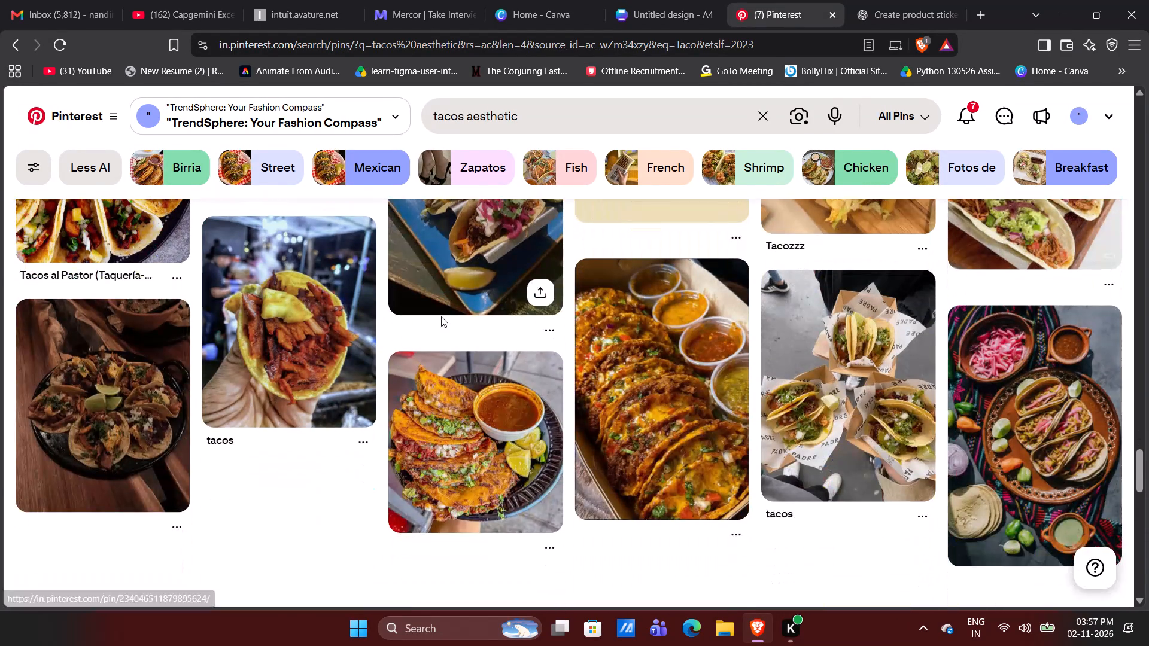
Copy the illustrated image of tacos on a wooden board from its pin and paste it onto the Canva A4 page.
scroll(441, 316, up, 2)
click(600, 306)
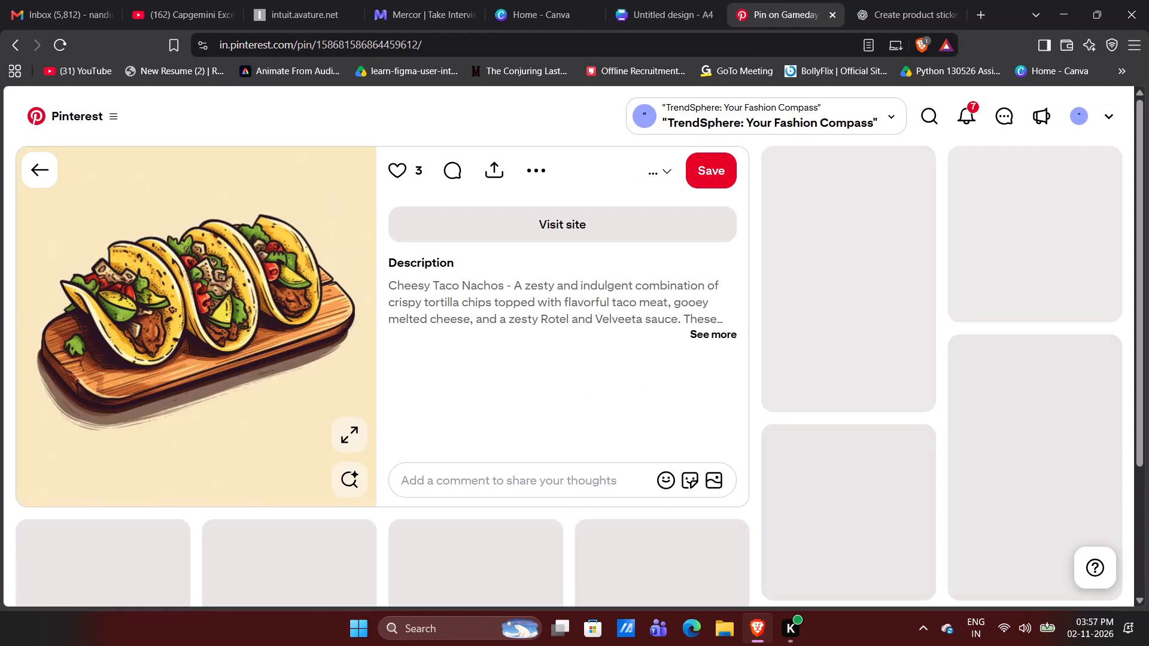
right_click(268, 290)
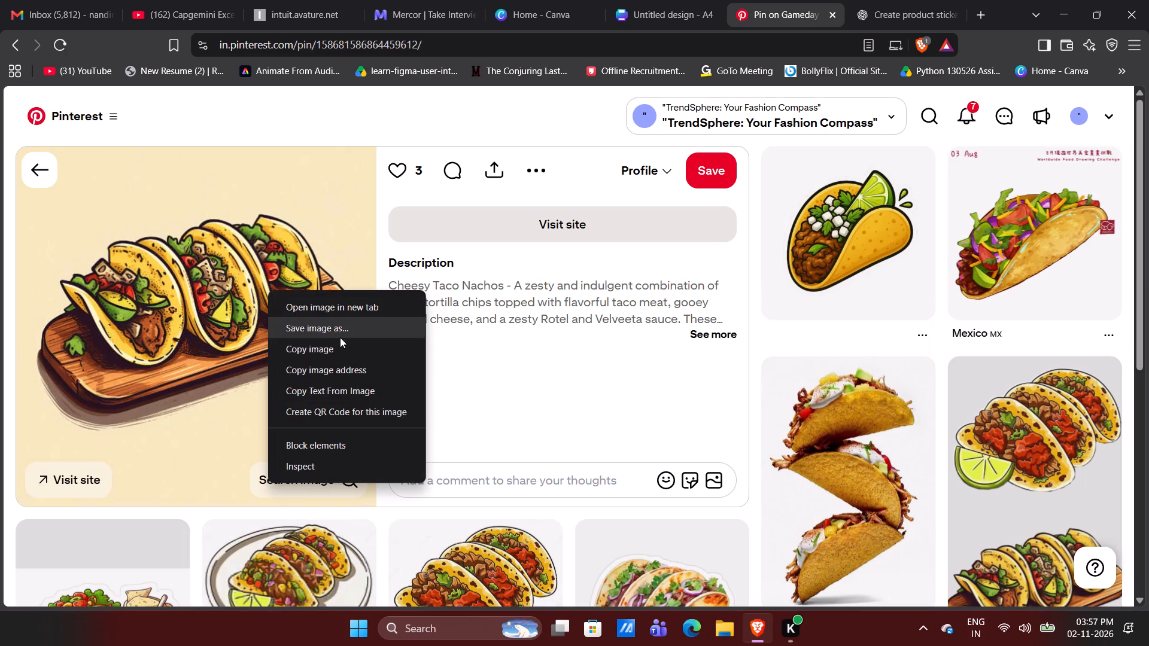
click(345, 352)
click(676, 0)
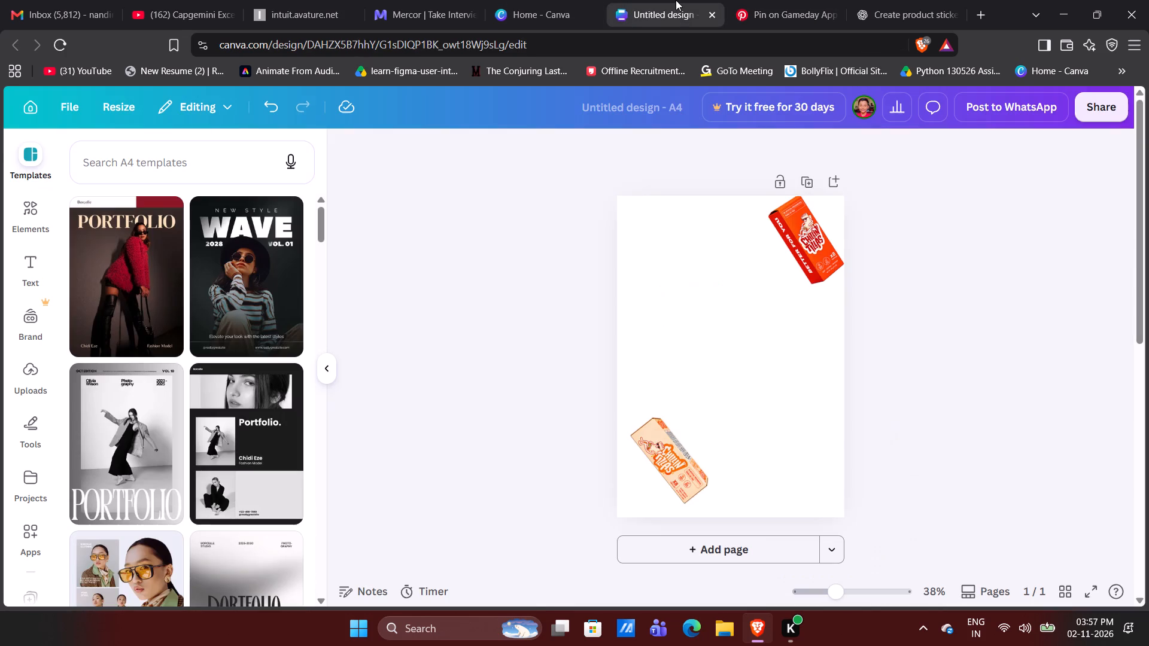
click(694, 282)
key(ctrl+v)
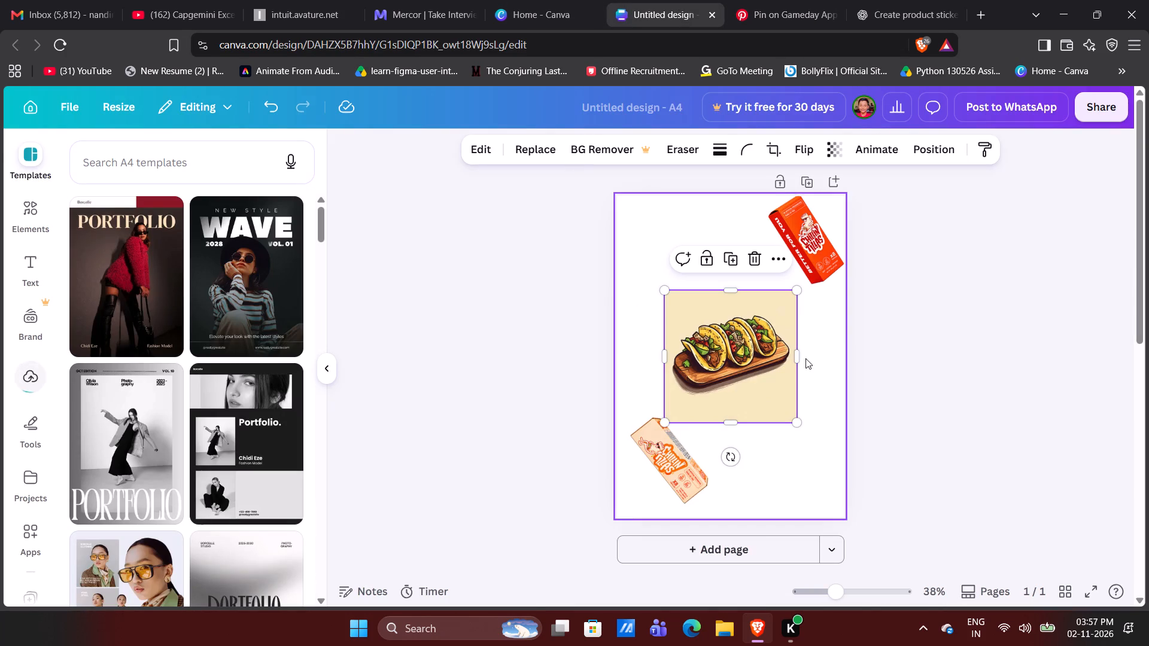
Extend both sides of the taco illustration so it spans the page's full 21 cm width.
drag(668, 348, 657, 345)
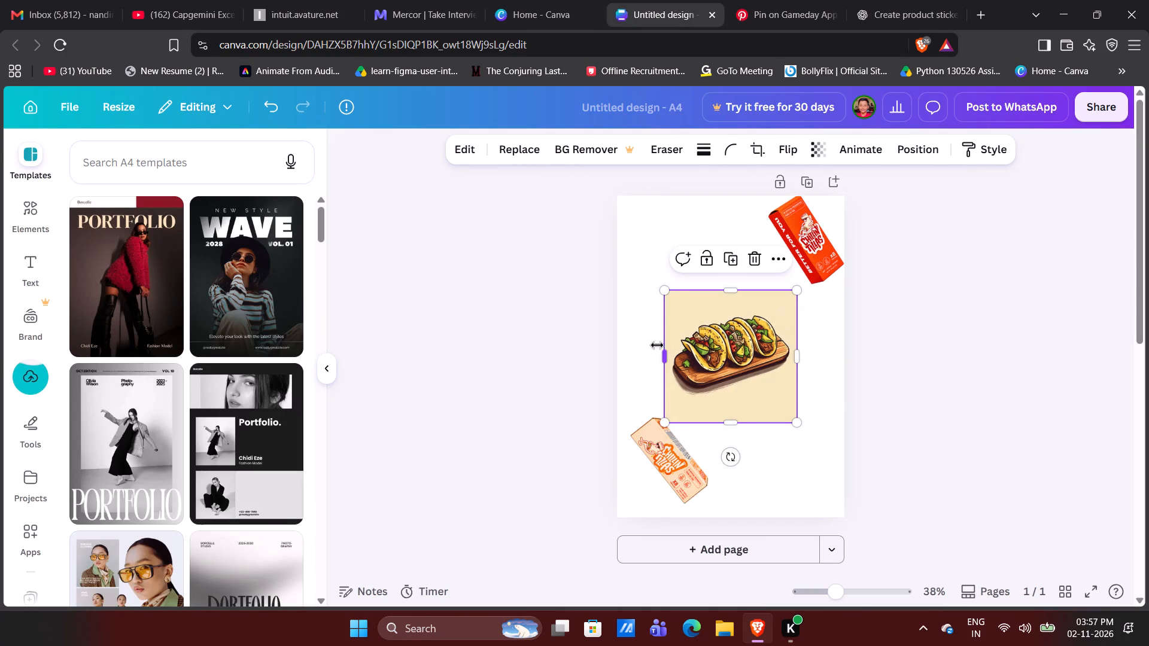
drag(657, 345, 618, 326)
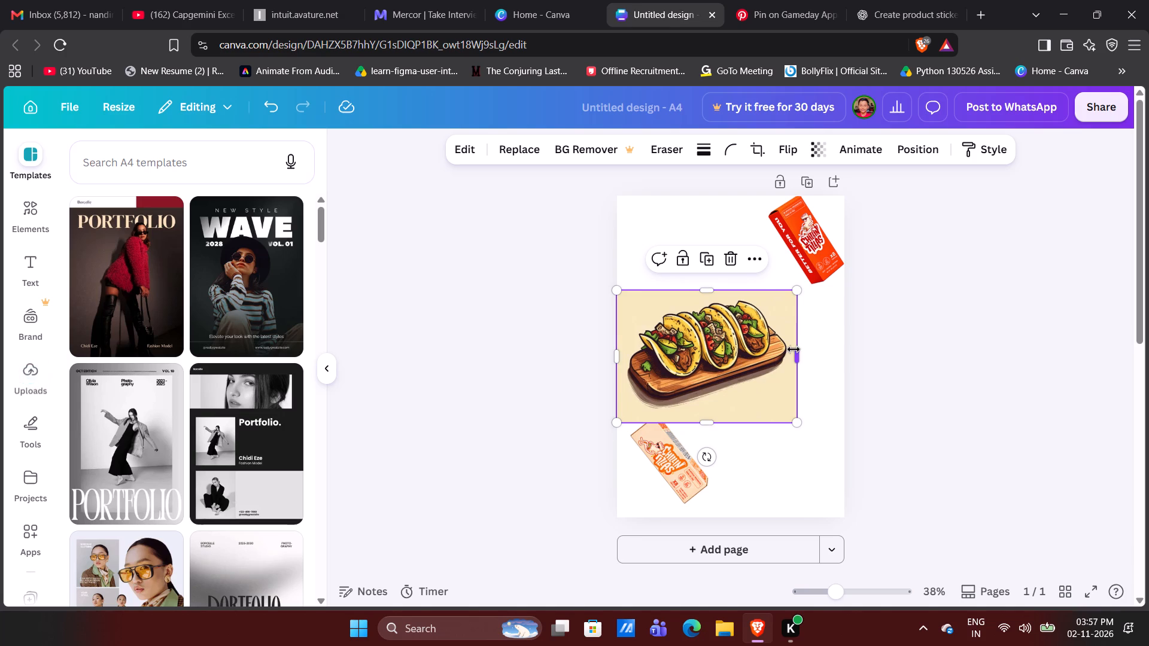
drag(794, 349, 840, 343)
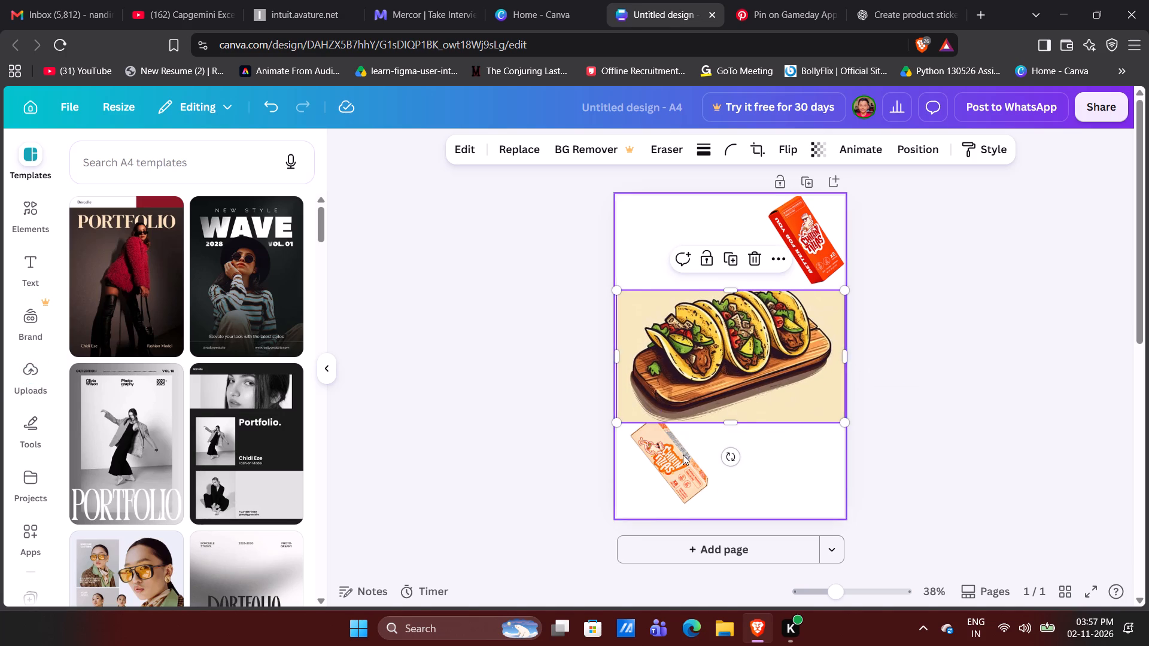
Delete the cream box sticker from the page's bottom-left corner.
click(673, 474)
key(Delete)
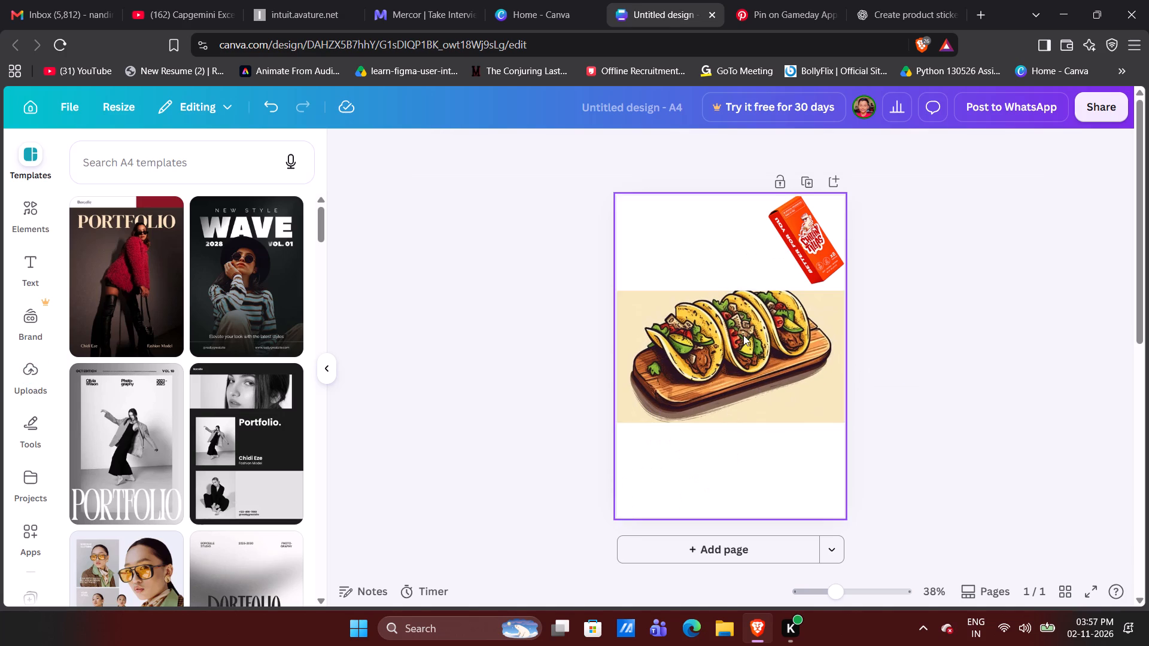
Extend the taco illustration upward and downward on the page to a height of about 24.2 cm.
click(743, 335)
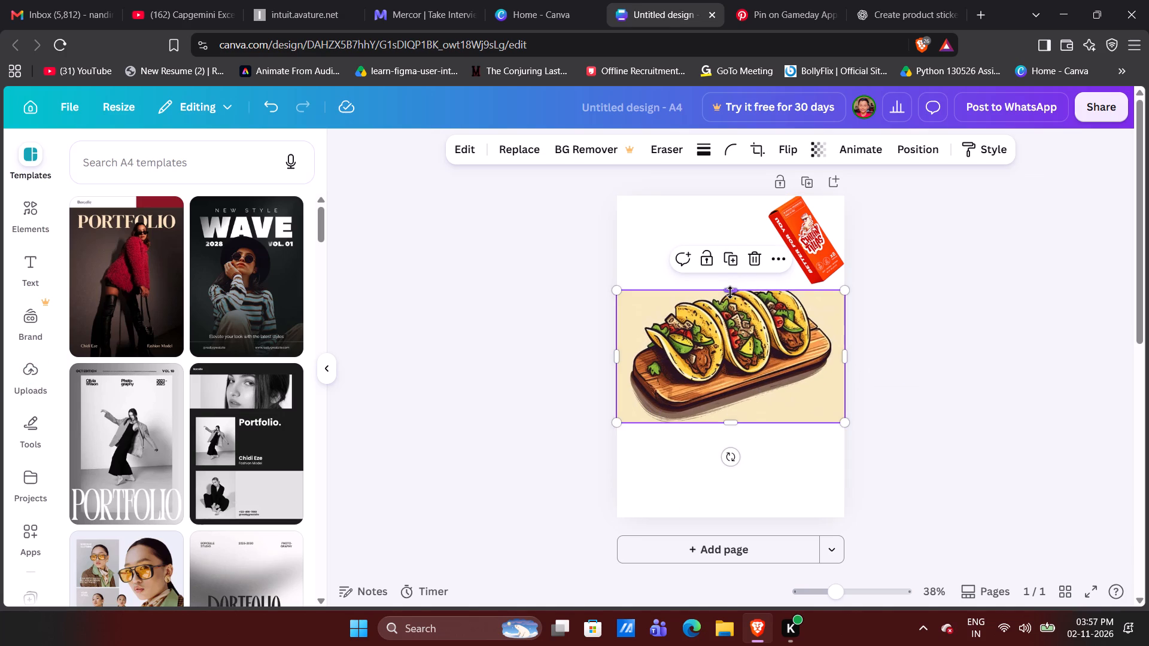
drag(730, 292, 726, 217)
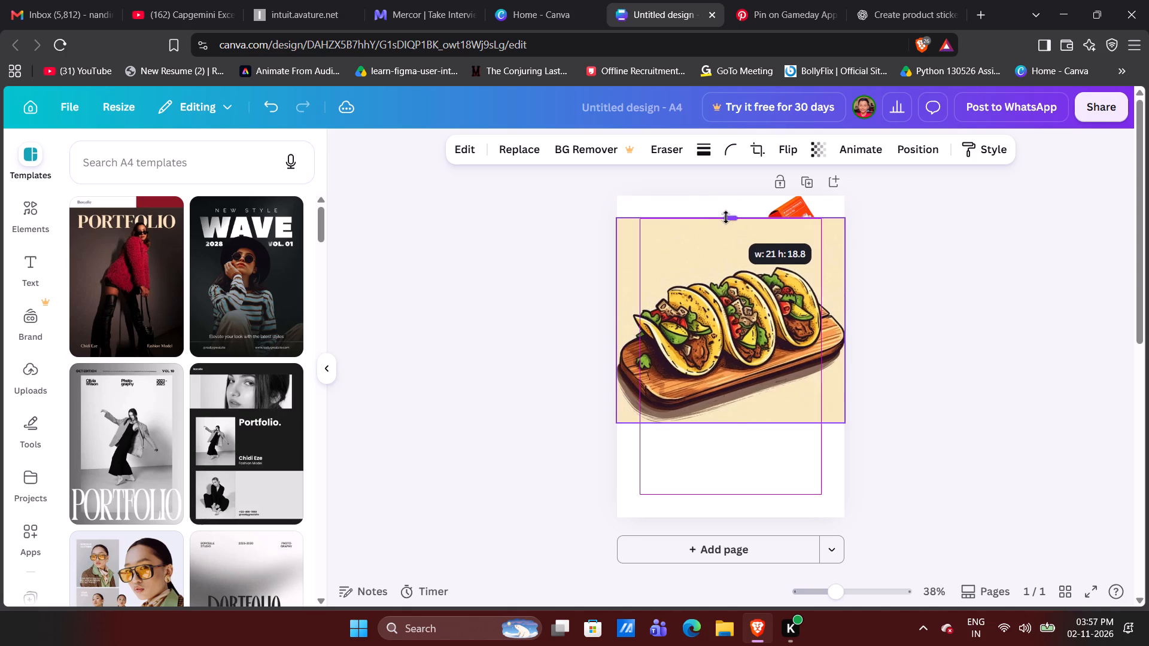
drag(726, 217, 727, 221)
drag(731, 419, 731, 440)
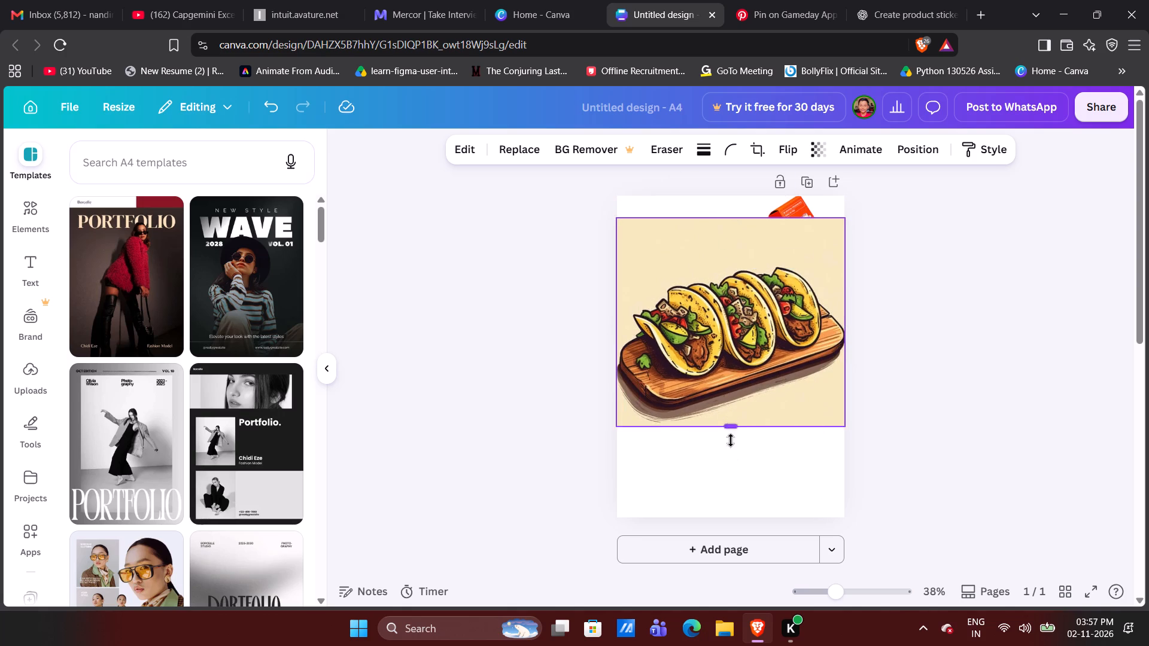
drag(731, 440, 732, 477)
Move the red box sticker slightly down onto the taco illustration and bring it to the front.
click(796, 205)
drag(796, 205, 779, 218)
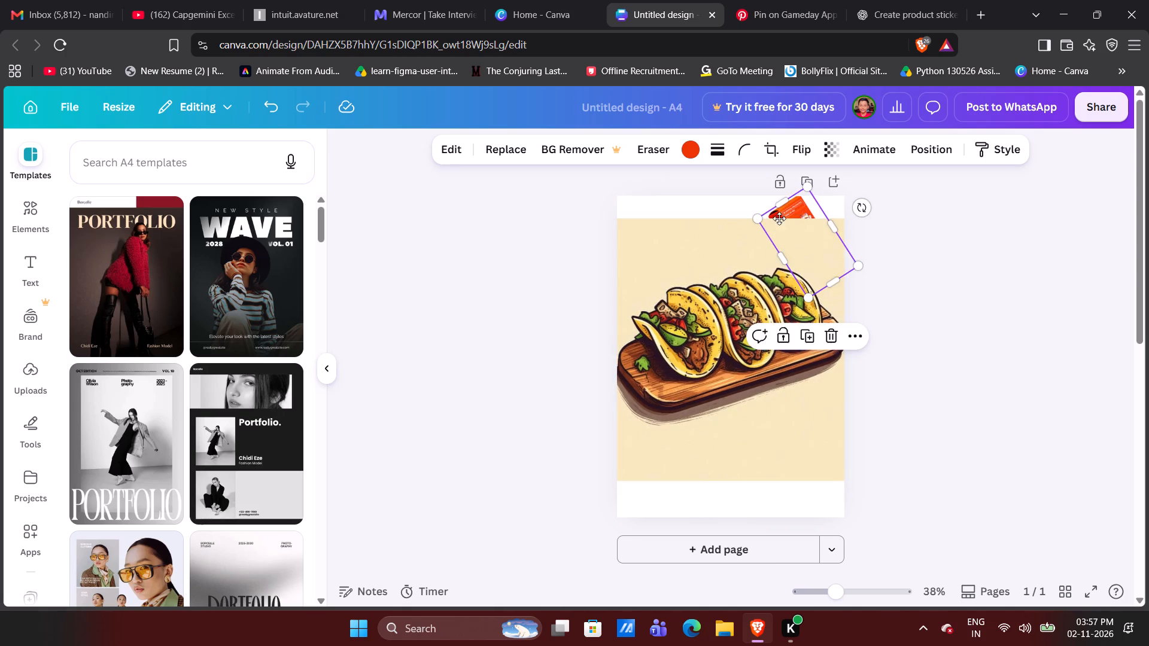
drag(779, 218, 779, 218)
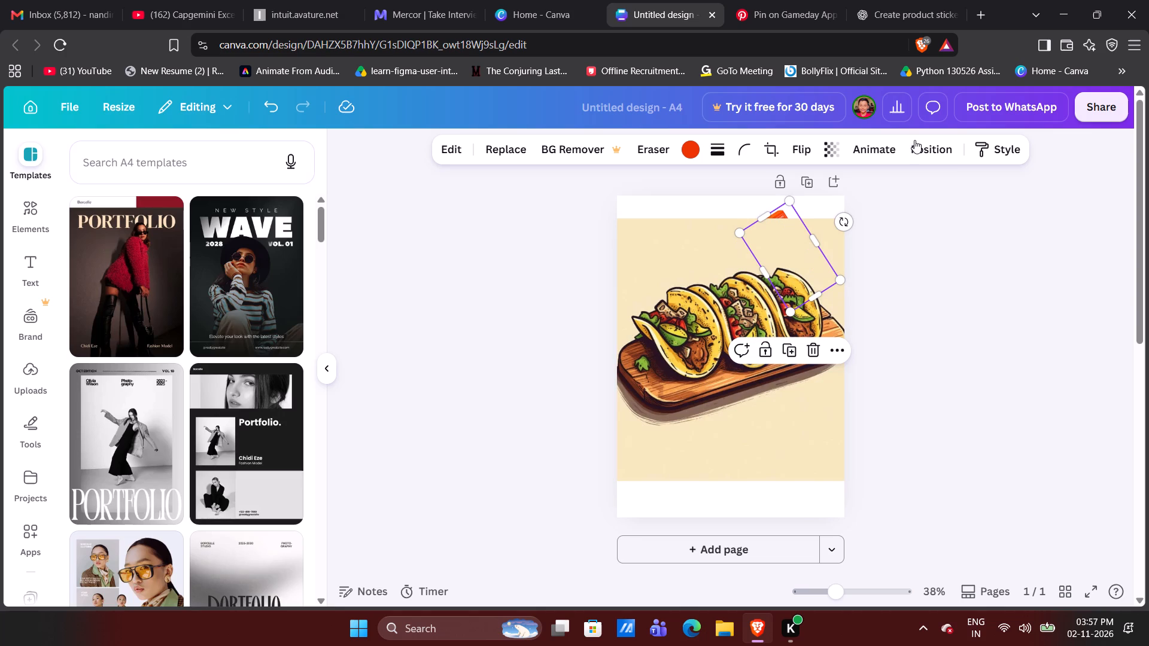
click(919, 143)
click(135, 266)
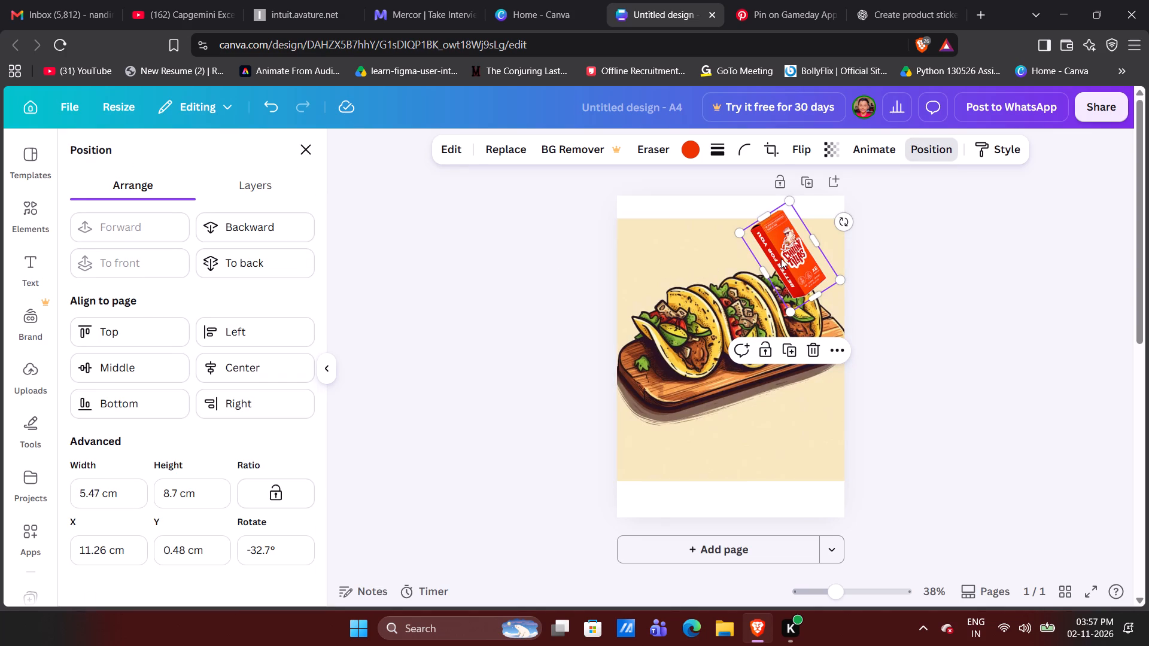
Place the red box sticker horizontally centred below the taco board and rotate it to -90°.
drag(799, 248, 741, 434)
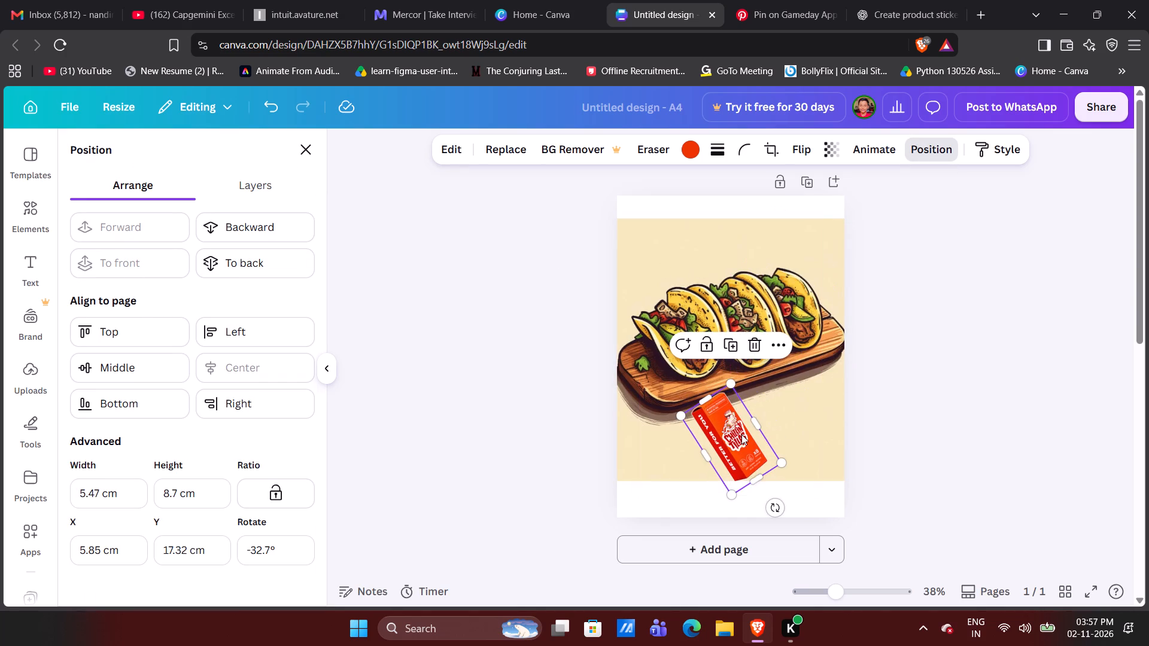
drag(779, 508, 788, 501)
drag(788, 501, 838, 435)
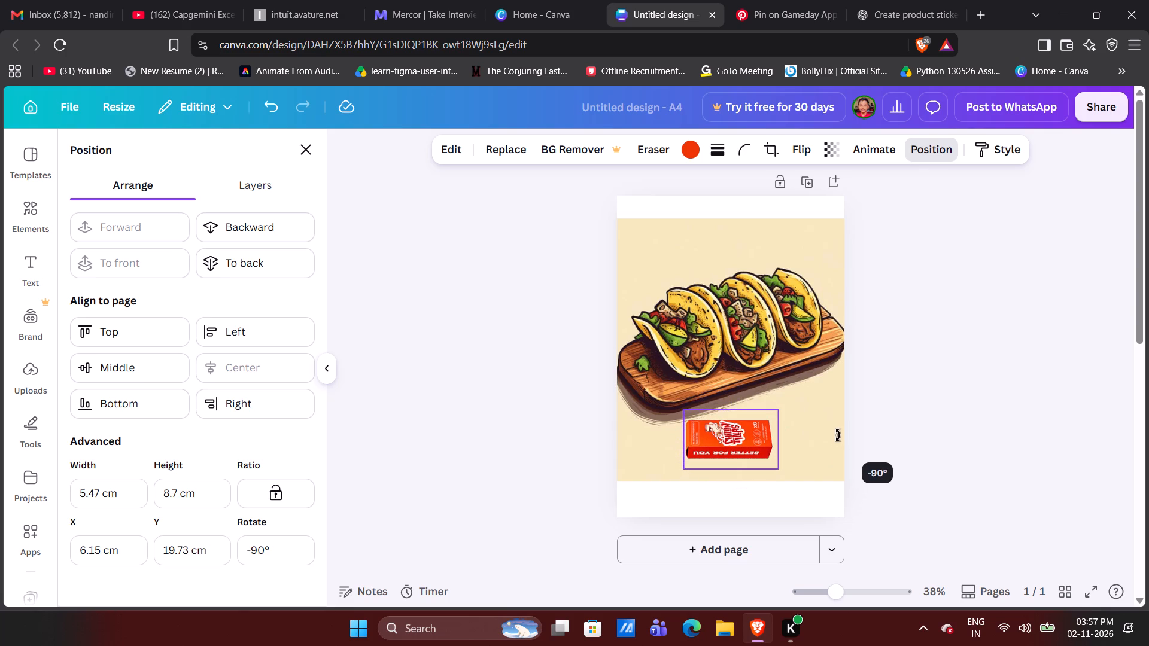
drag(838, 435, 838, 436)
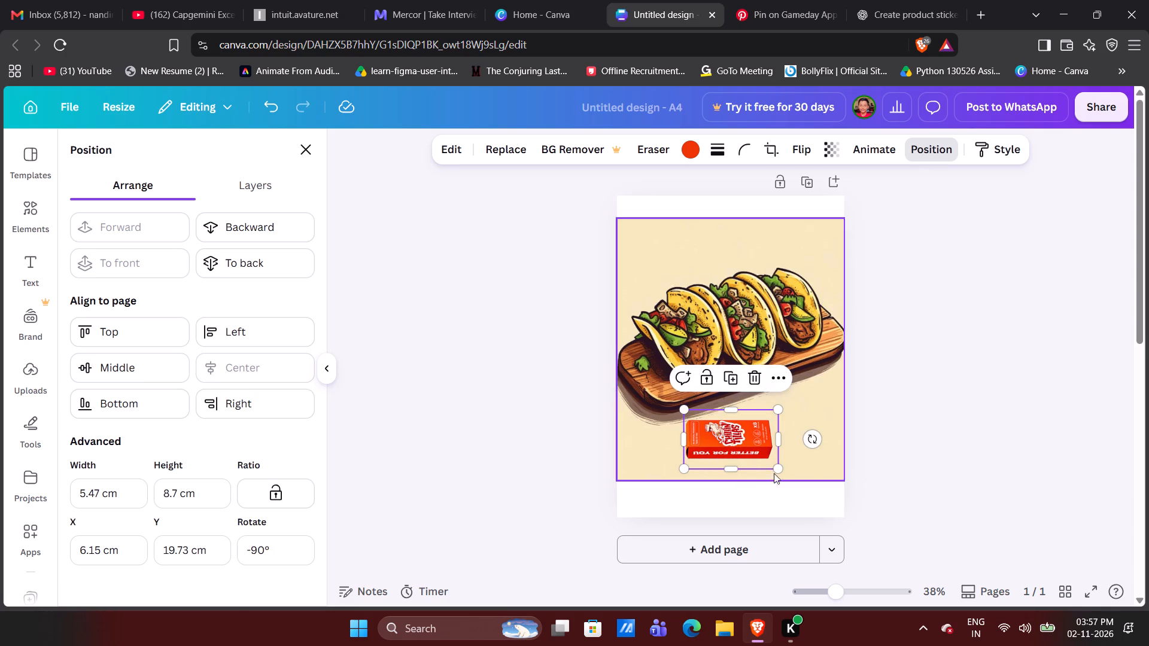
Stretch the taco illustration's bottom and top edges past the page so it covers the full page height.
click(805, 476)
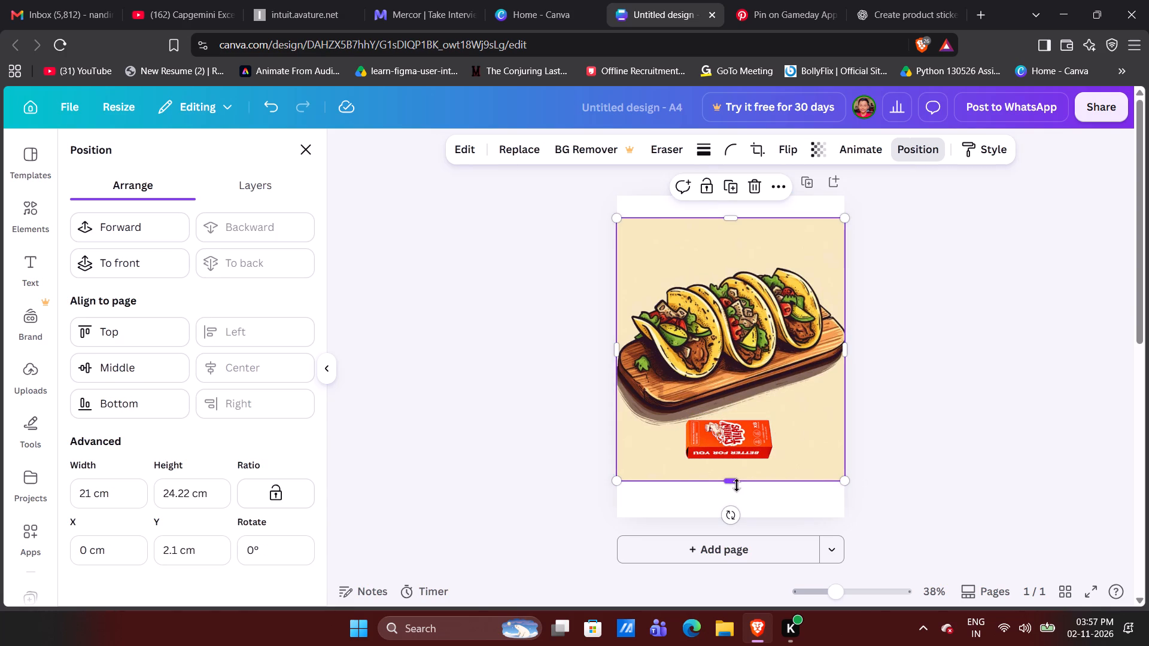
drag(736, 485, 740, 528)
drag(732, 218, 731, 197)
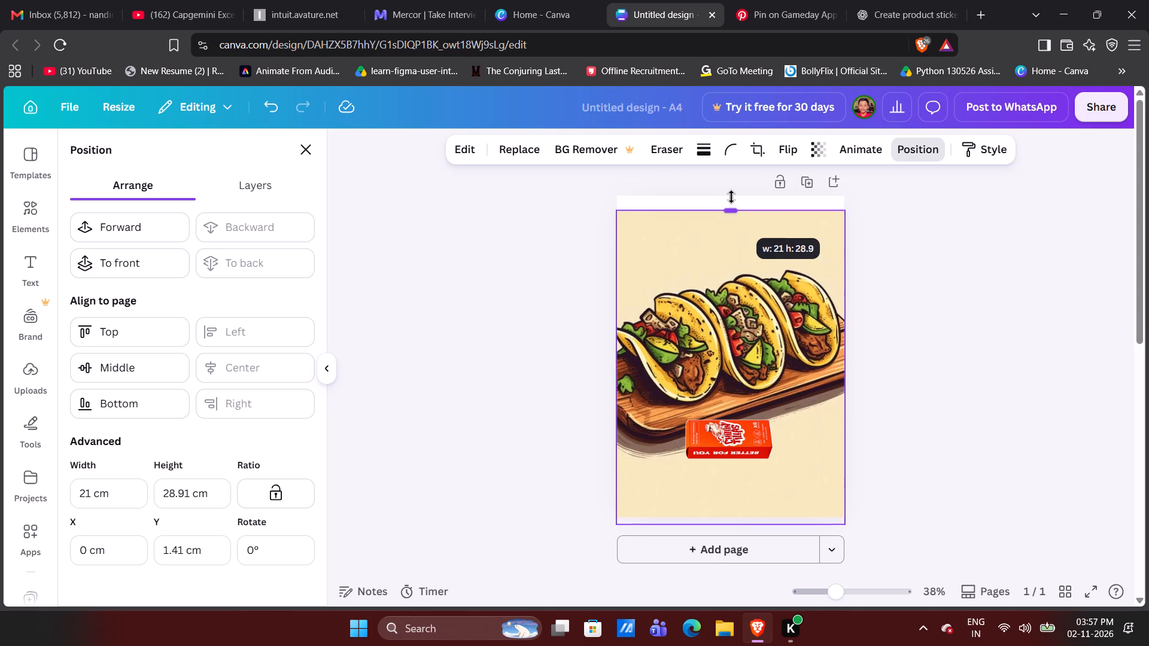
drag(731, 197, 731, 183)
click(893, 307)
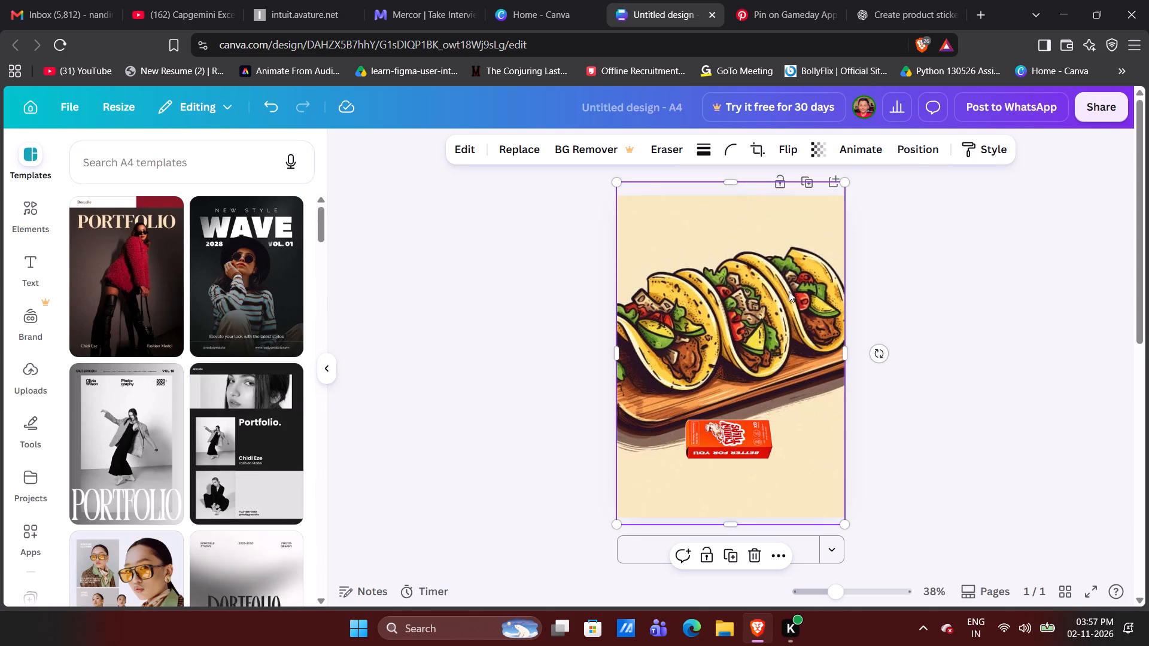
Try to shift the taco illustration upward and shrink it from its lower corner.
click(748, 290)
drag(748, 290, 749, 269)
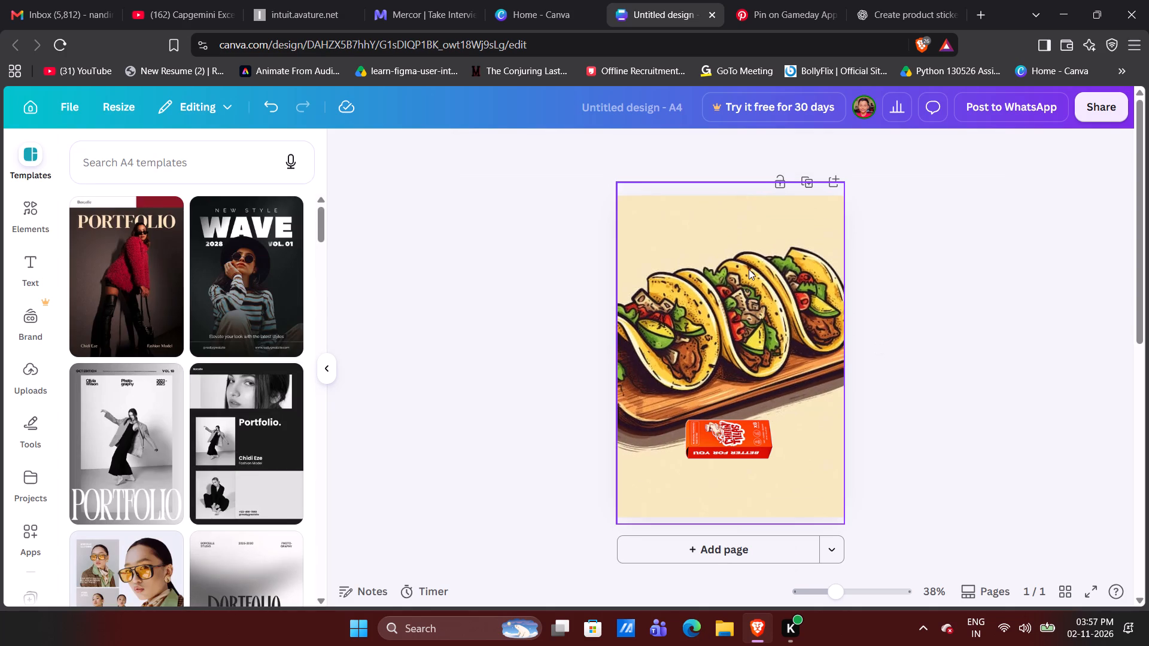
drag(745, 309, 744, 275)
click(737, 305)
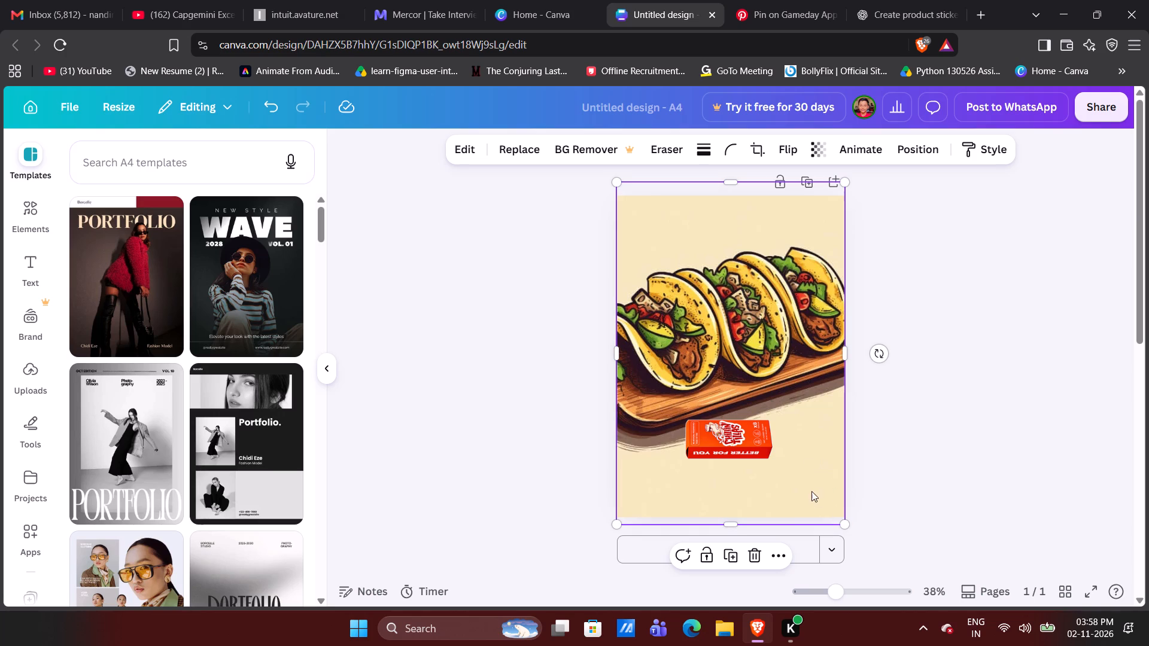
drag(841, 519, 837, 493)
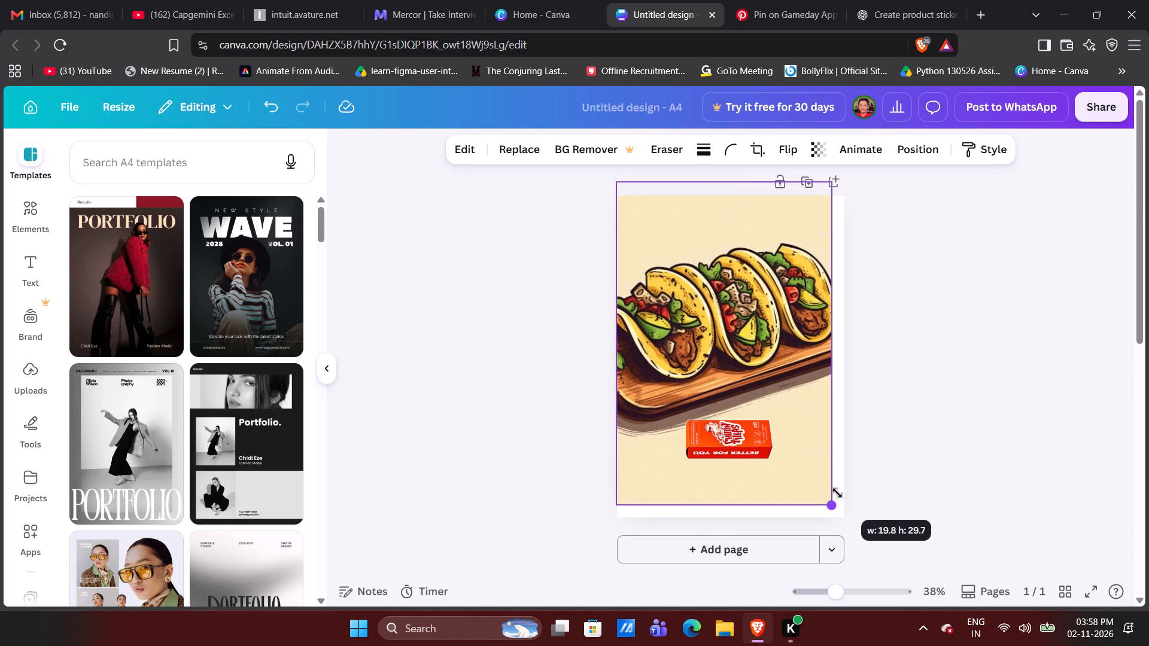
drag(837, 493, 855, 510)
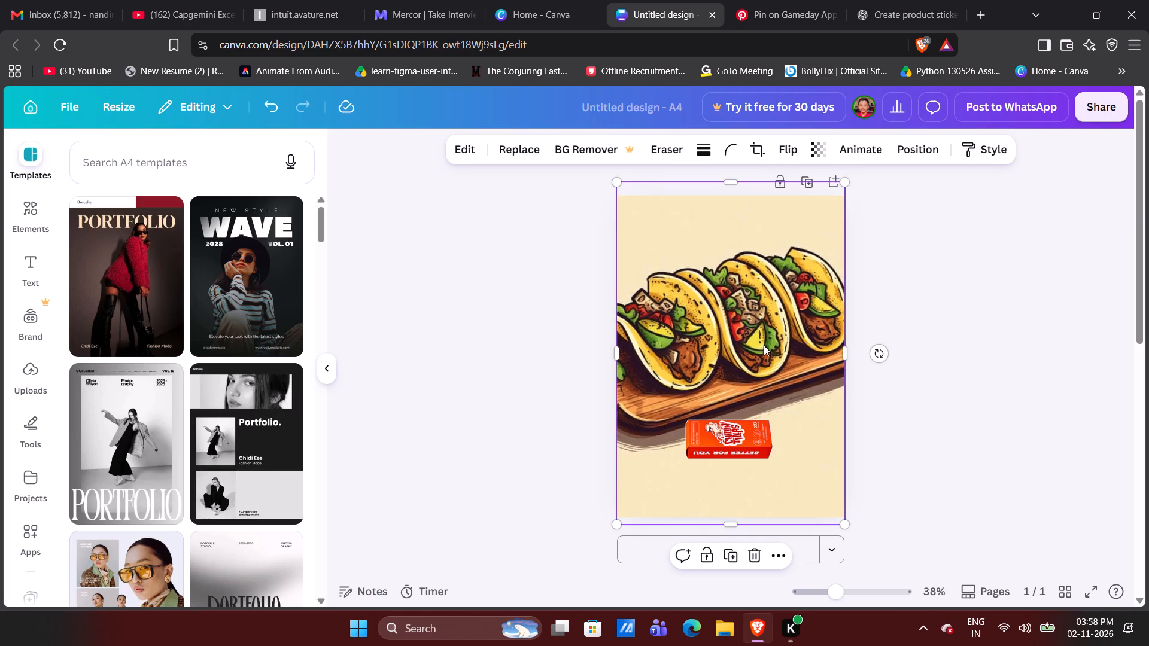
Move the taco illustration up, then extend its bottom and left edges to cover the exposed page area.
drag(764, 345, 766, 311)
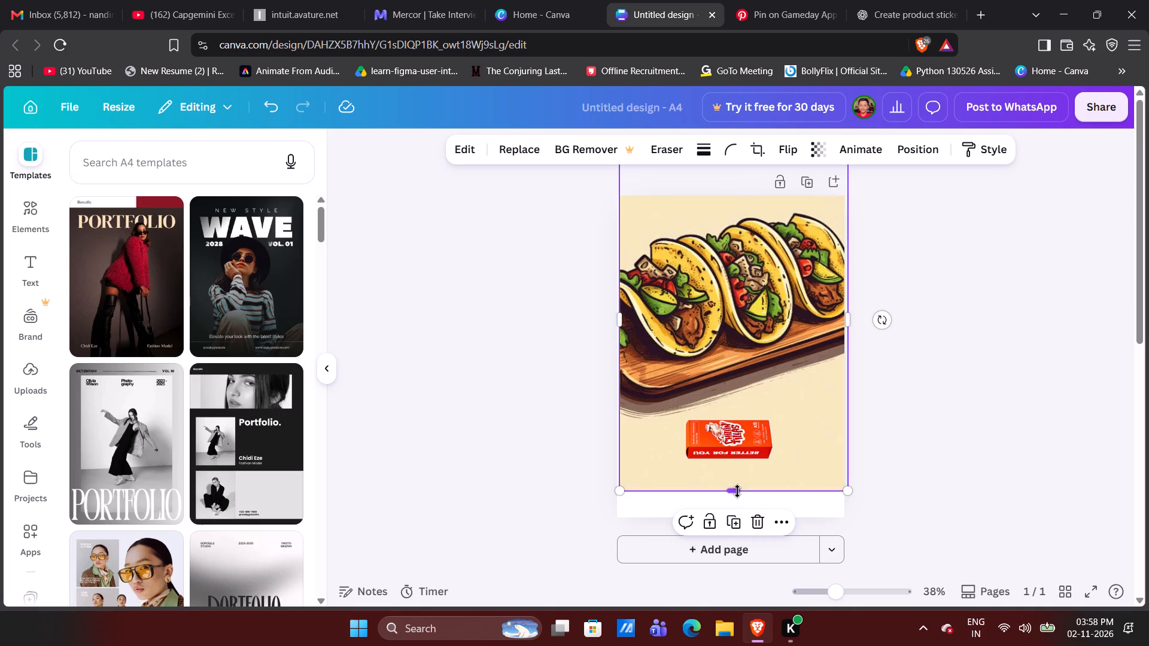
drag(737, 491, 740, 520)
click(975, 402)
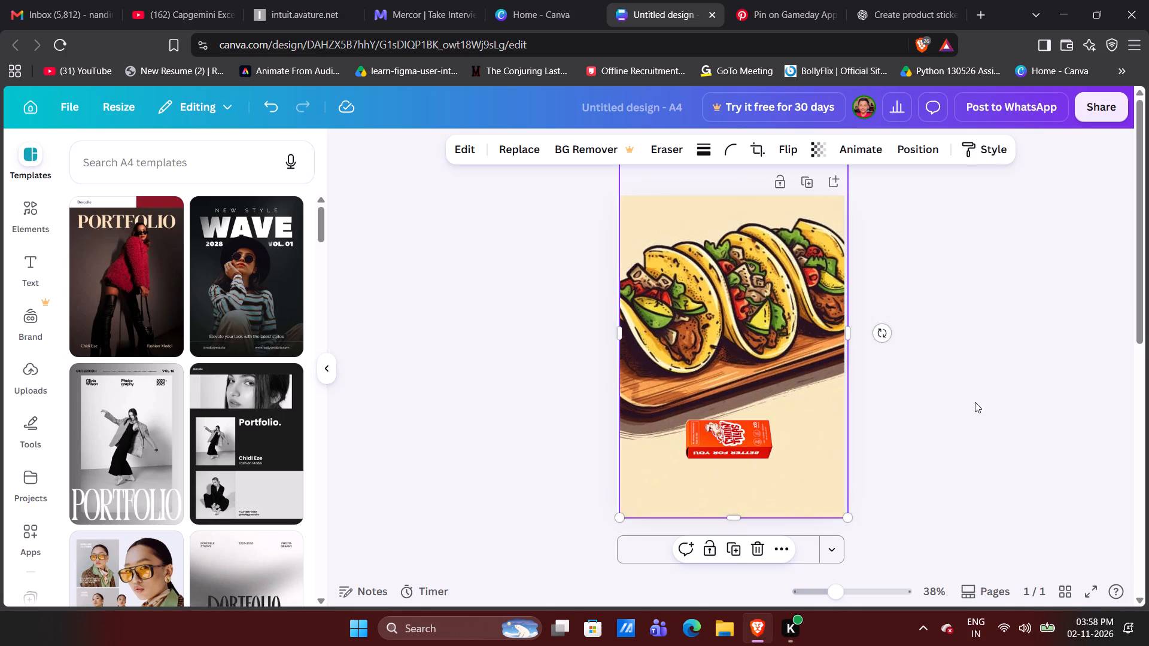
click(736, 450)
click(661, 400)
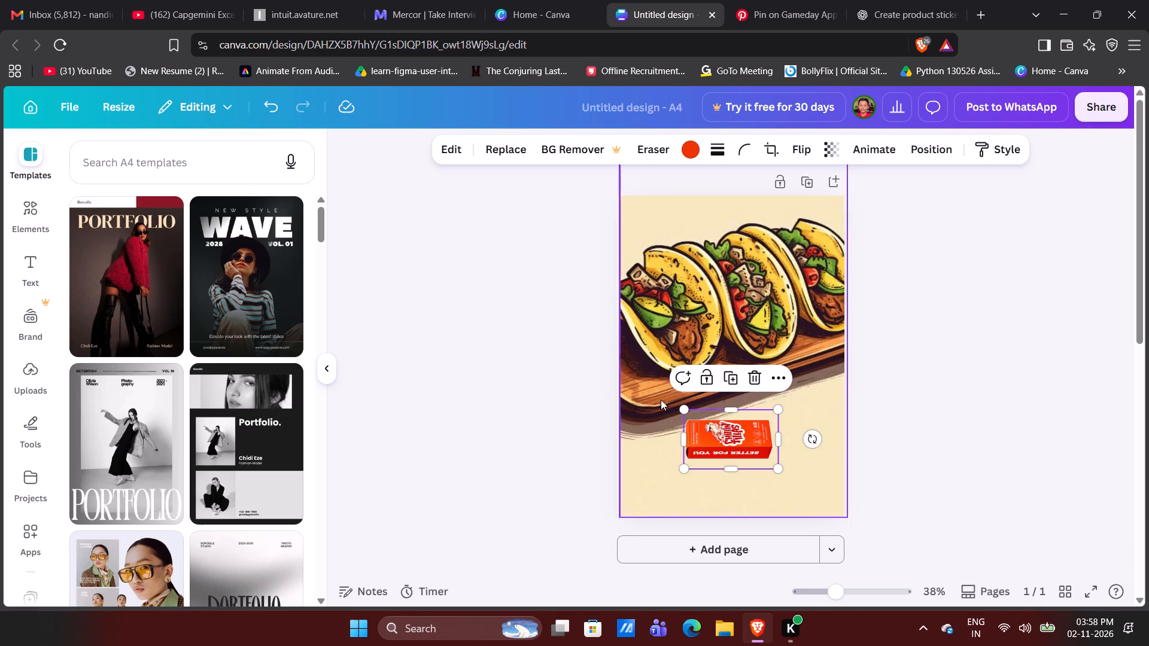
drag(624, 328, 592, 328)
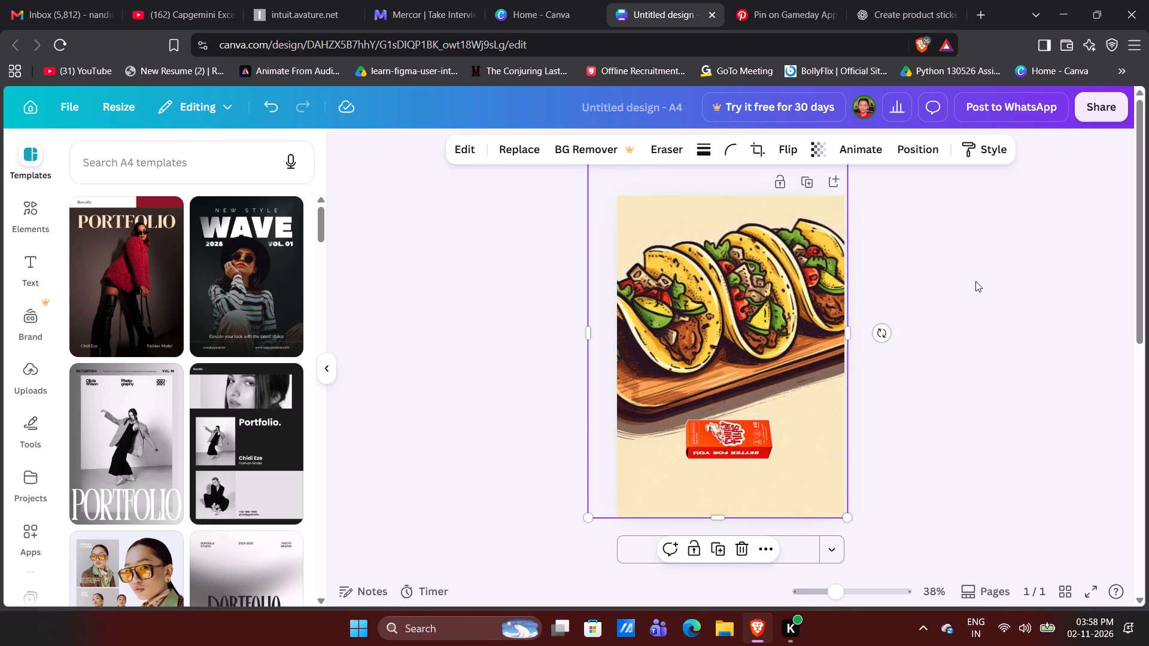
click(975, 281)
Enlarge the red box sticker to span most of the page width and position it below the taco board.
click(743, 426)
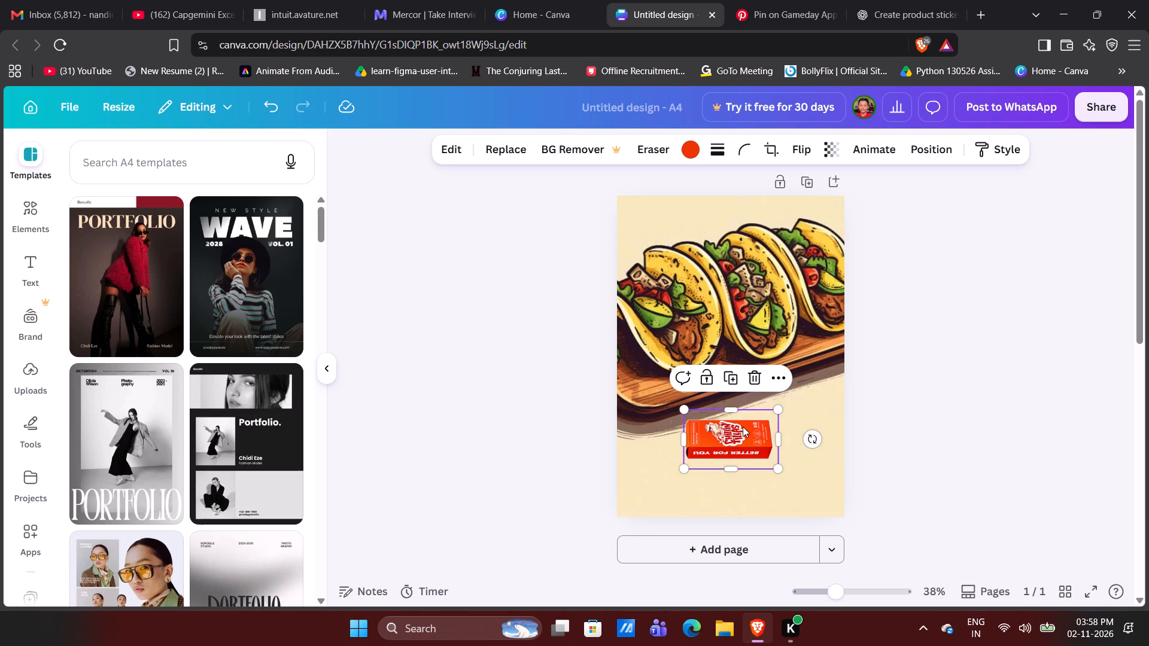
drag(777, 465, 847, 523)
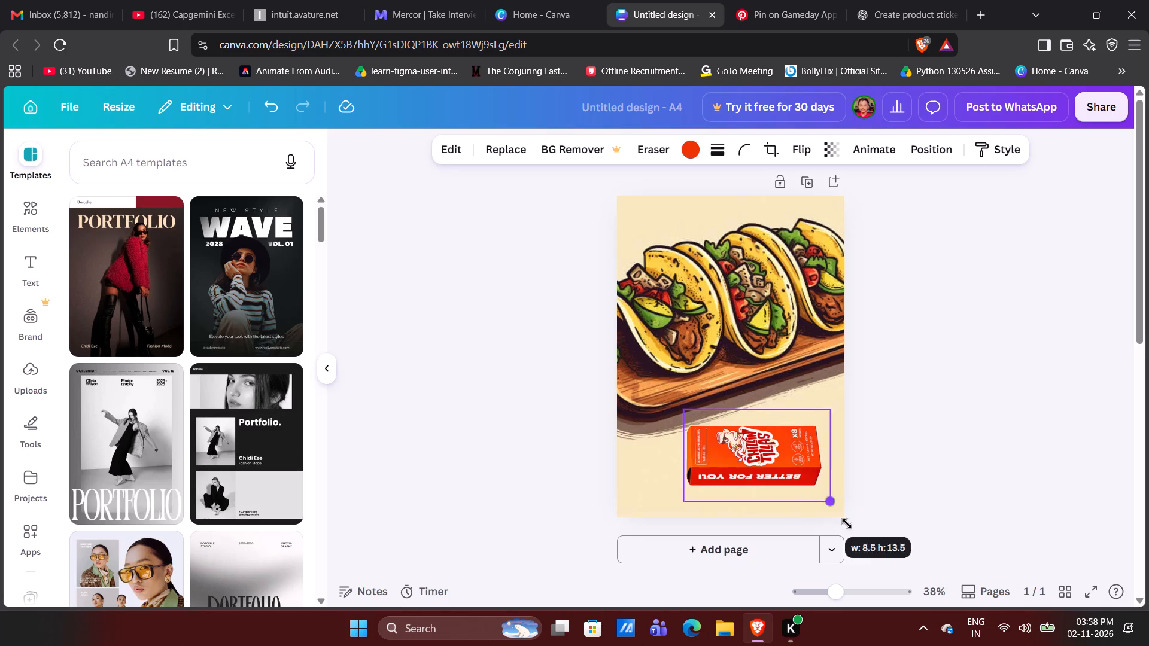
drag(847, 523, 838, 524)
drag(773, 465, 743, 468)
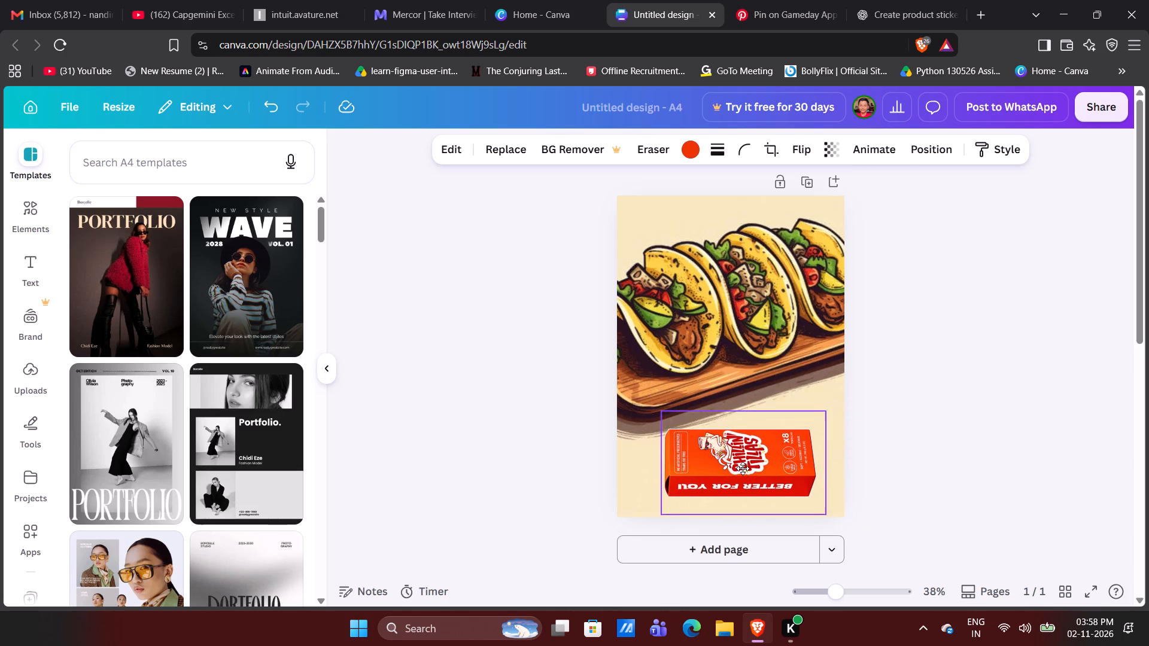
drag(743, 468, 739, 468)
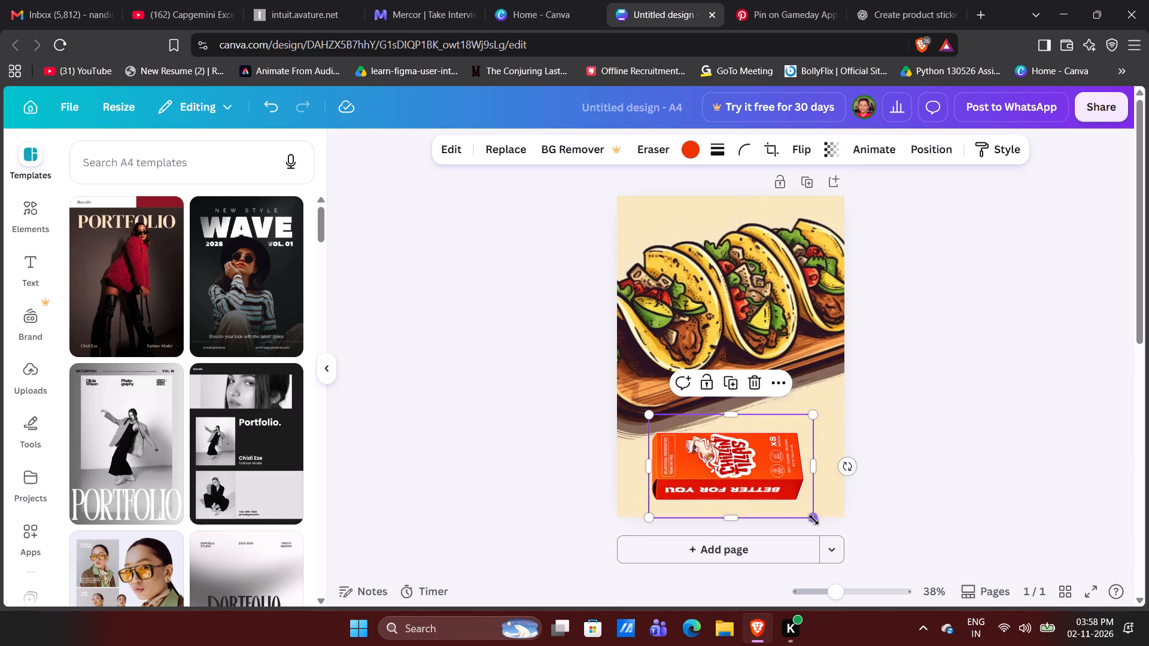
drag(814, 520, 841, 520)
drag(762, 477, 759, 454)
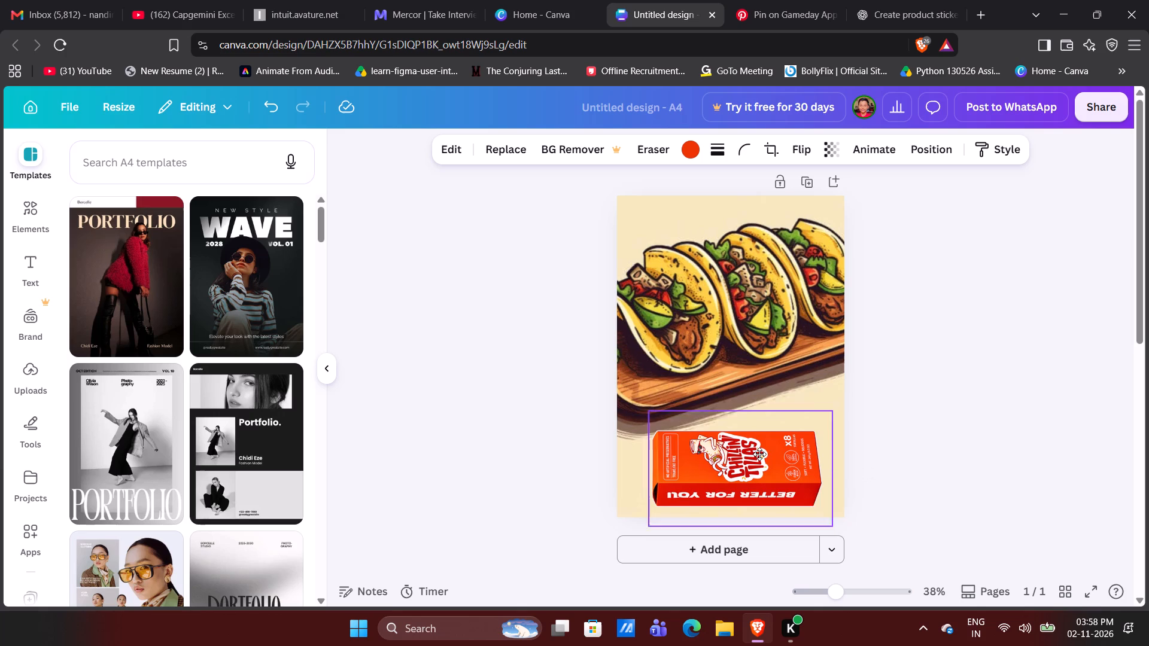
drag(759, 454, 760, 463)
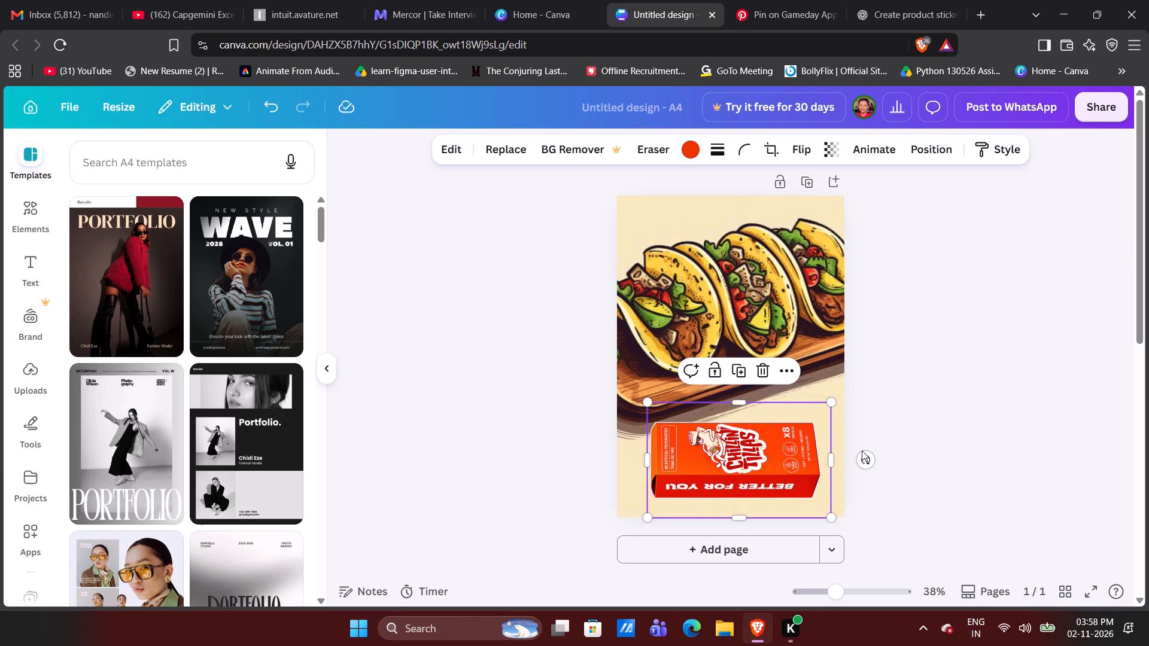
Tilt the red box sticker slightly counterclockwise to follow the board's slope and nudge it up toward the tacos.
drag(867, 464, 870, 429)
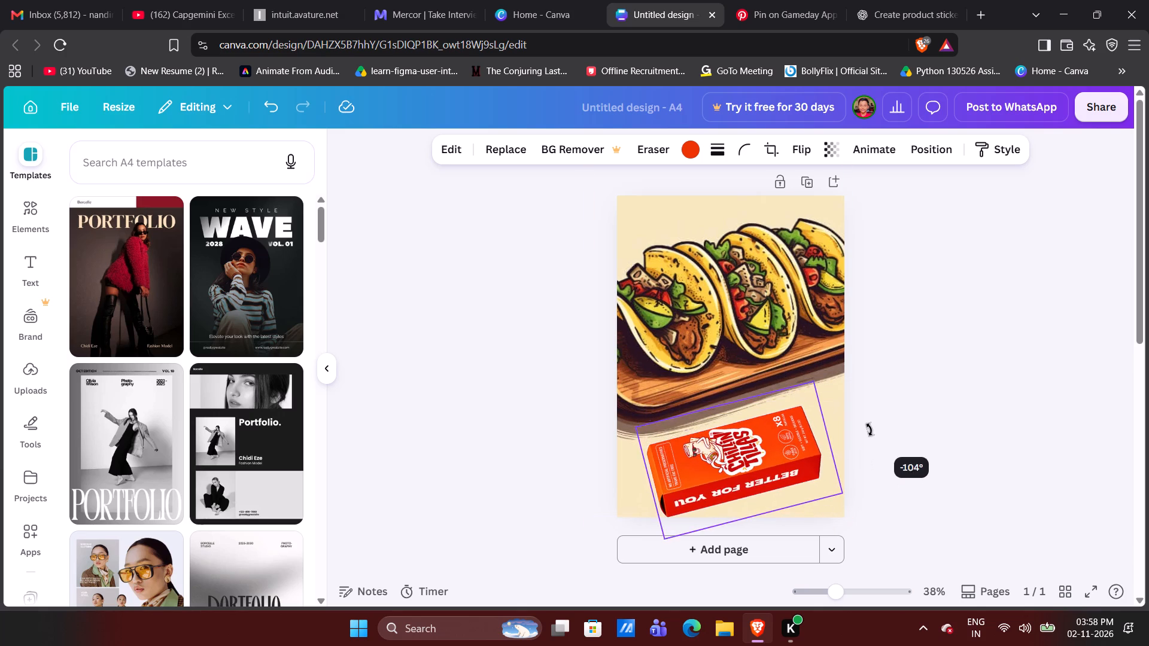
drag(870, 429, 869, 418)
drag(771, 445, 782, 426)
click(937, 409)
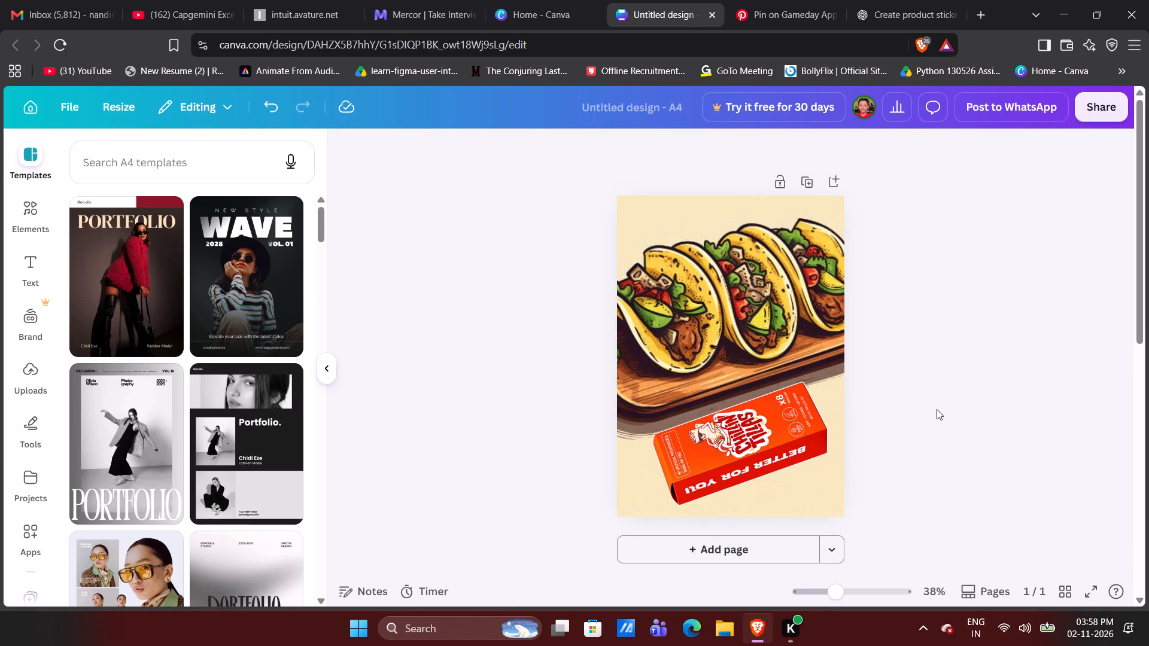
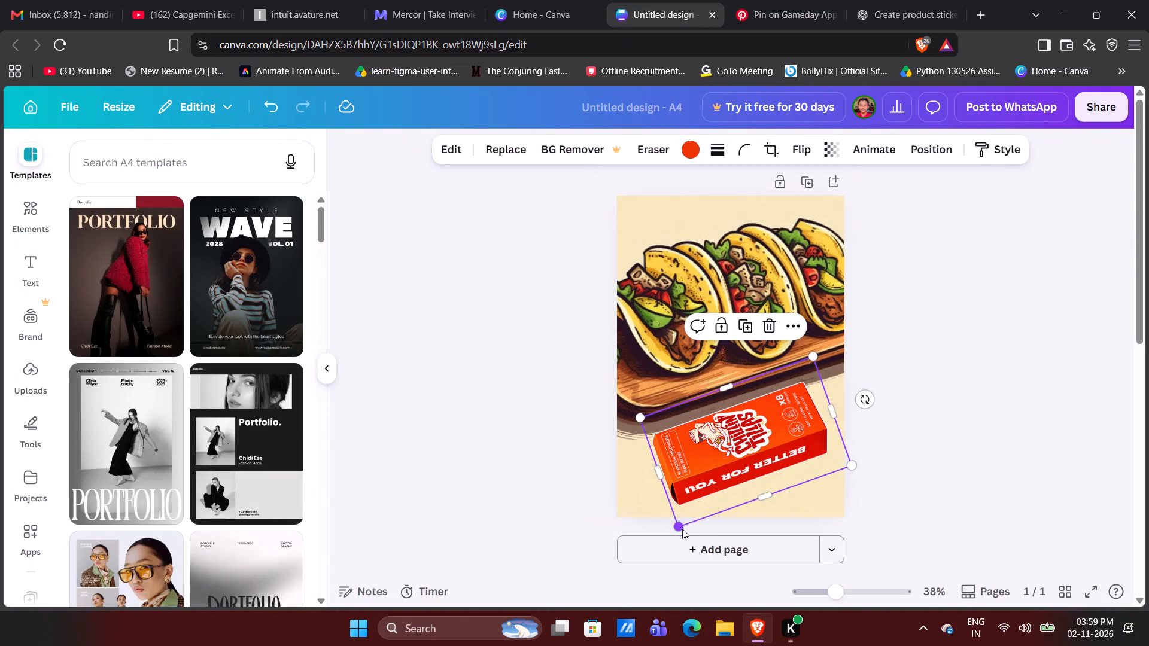
Enlarge the tilted red box sticker slightly and recentre it just below the taco board, reaching nearly the full page width.
drag(676, 525, 642, 535)
drag(718, 443, 735, 424)
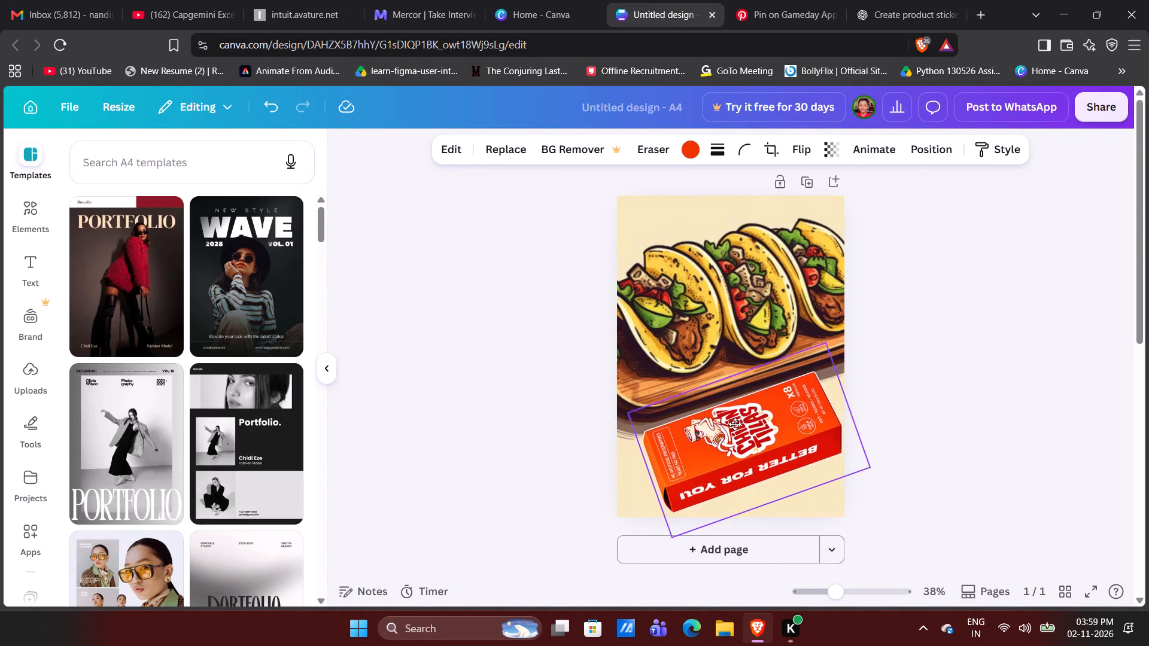
drag(735, 424, 730, 426)
click(1041, 352)
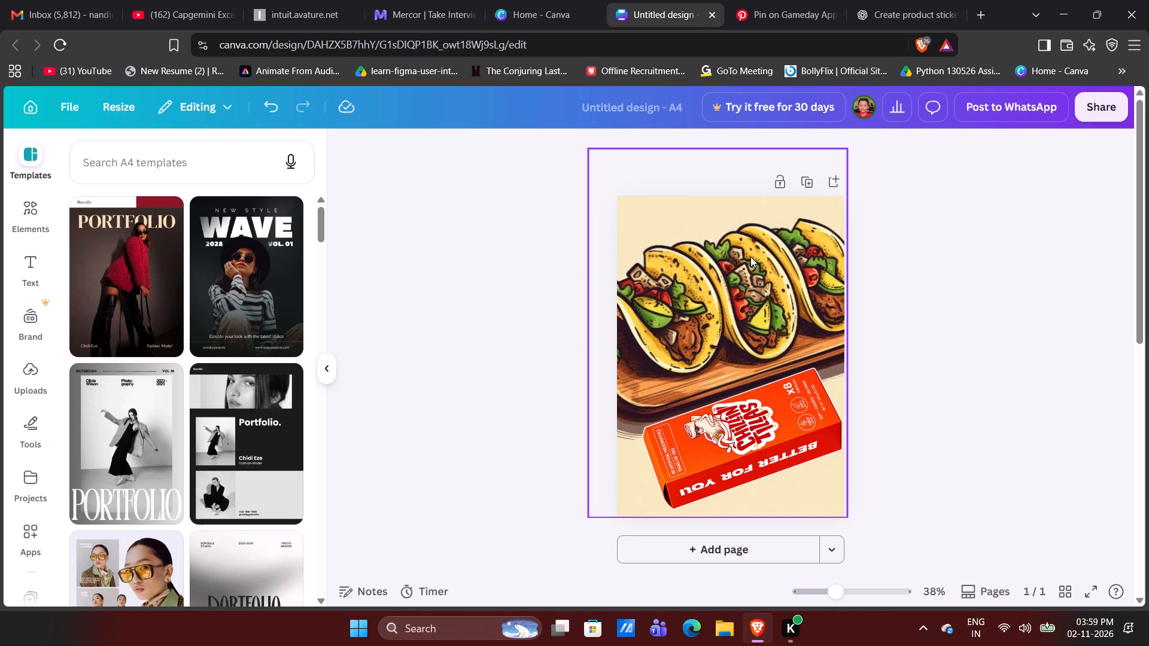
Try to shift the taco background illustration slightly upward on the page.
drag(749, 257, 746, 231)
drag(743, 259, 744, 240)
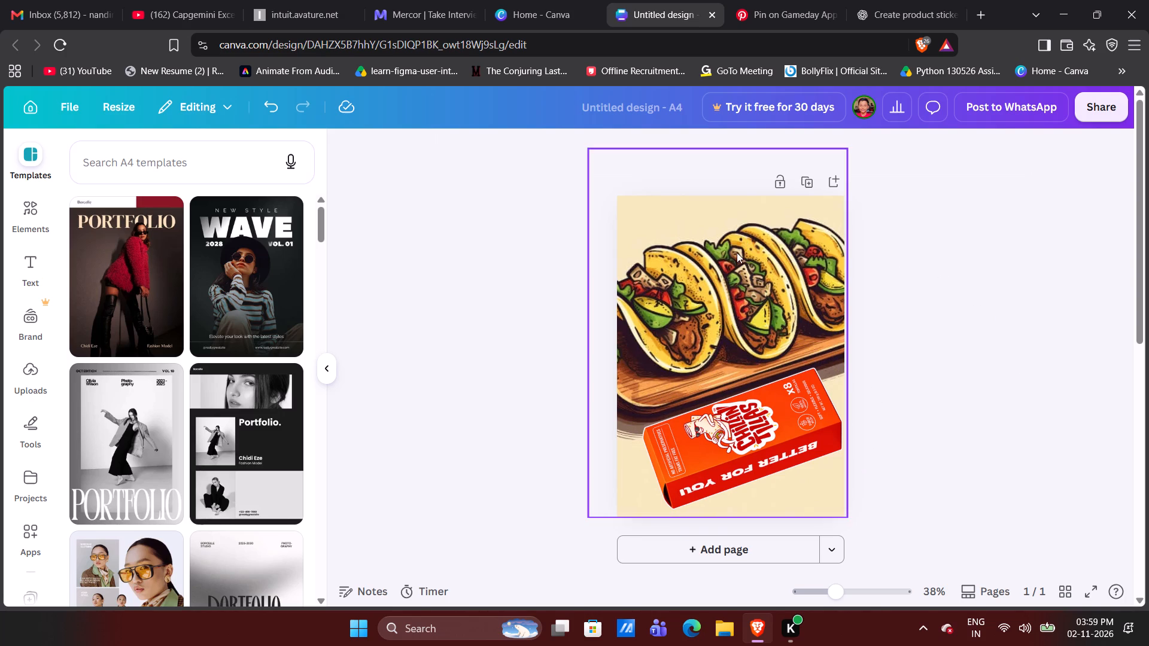
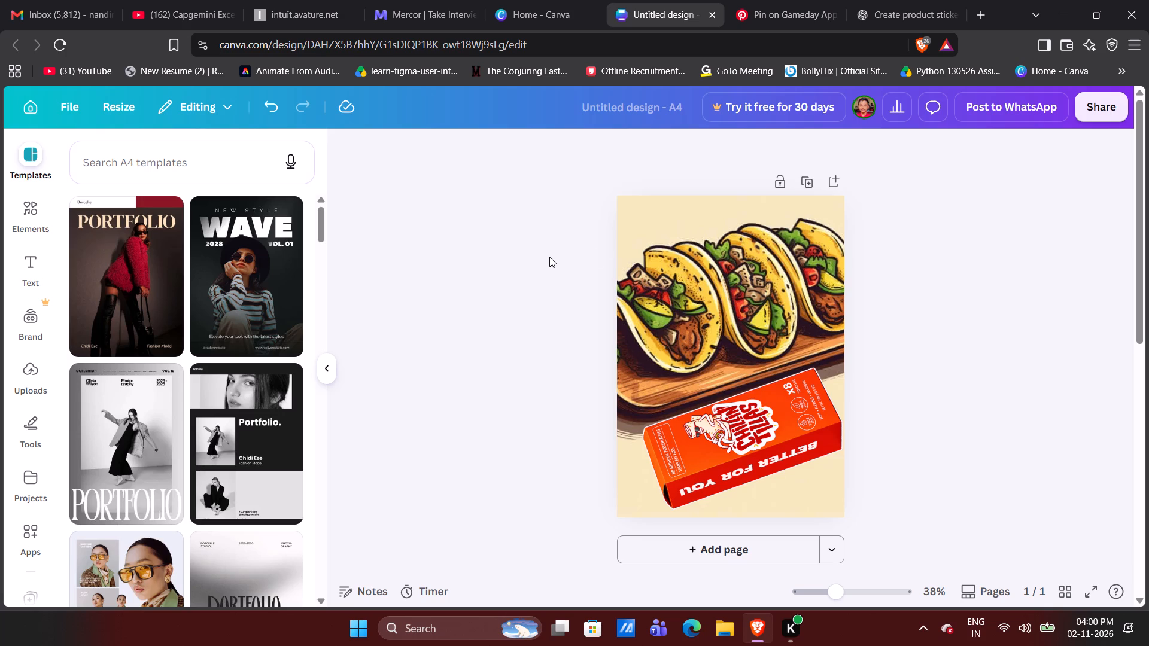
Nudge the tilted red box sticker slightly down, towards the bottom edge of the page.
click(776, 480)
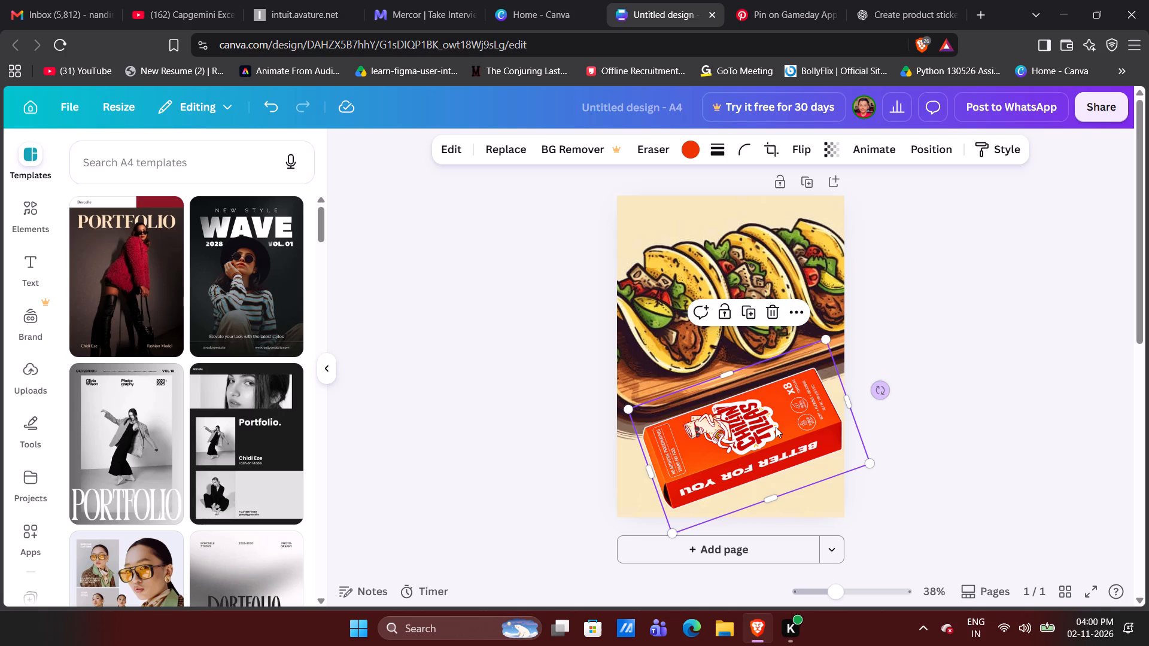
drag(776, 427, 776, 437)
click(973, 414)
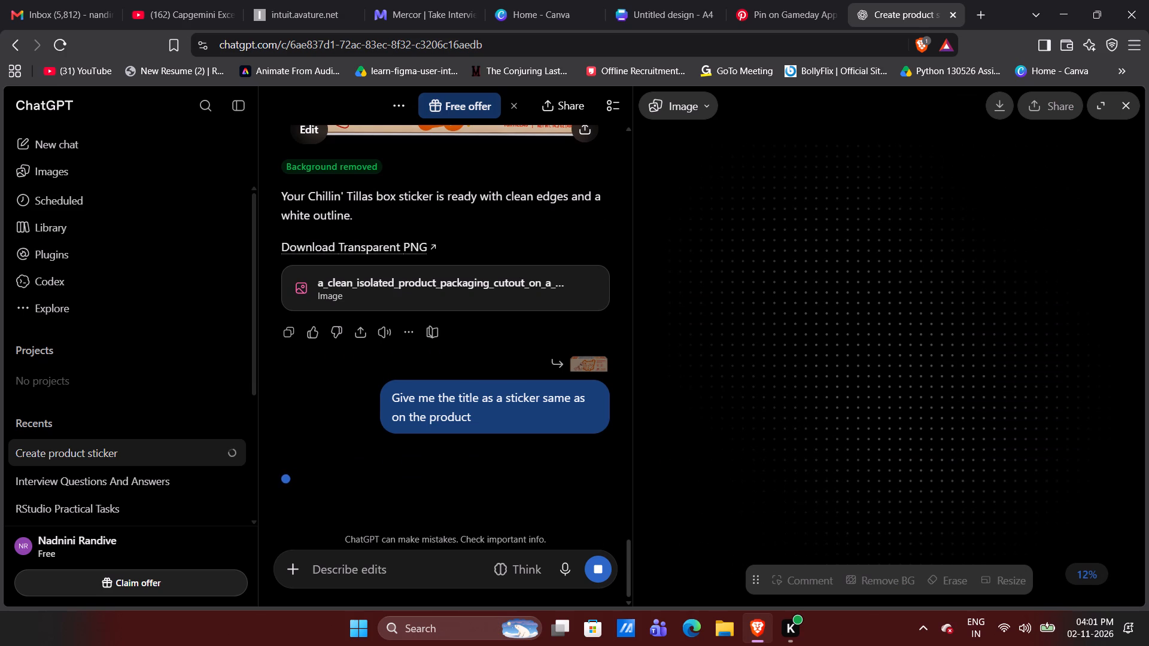
In Pinterest, browse the related taco pins, open the burritos collage with orange wavy shapes and copy its image.
click(789, 0)
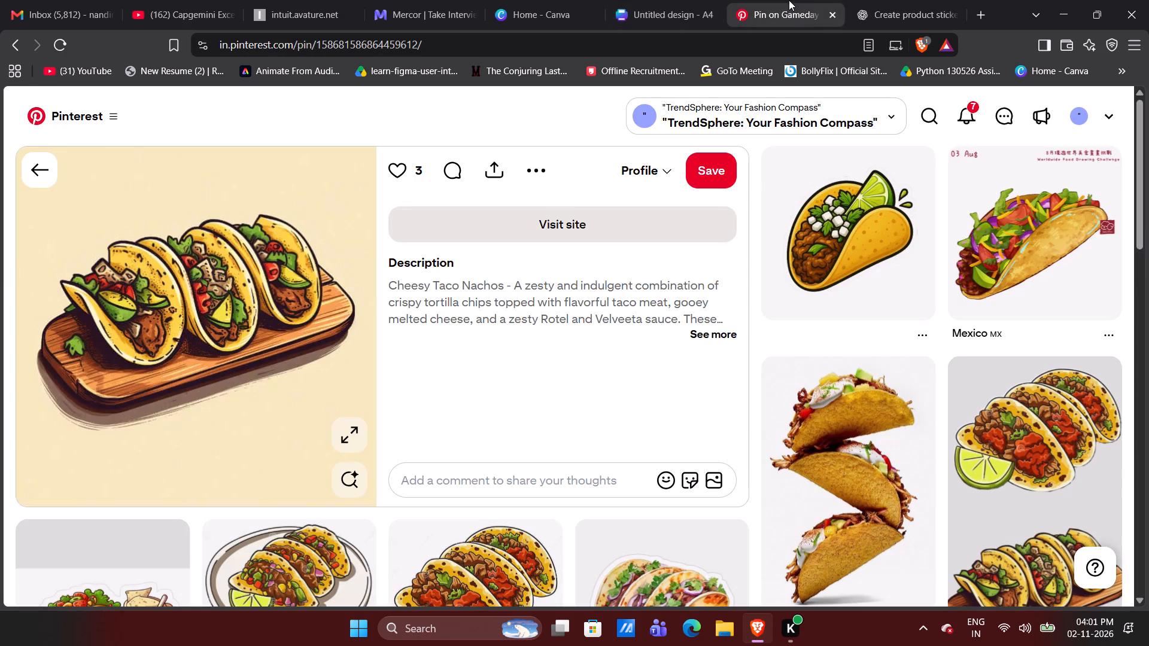
scroll(716, 202, down, 1)
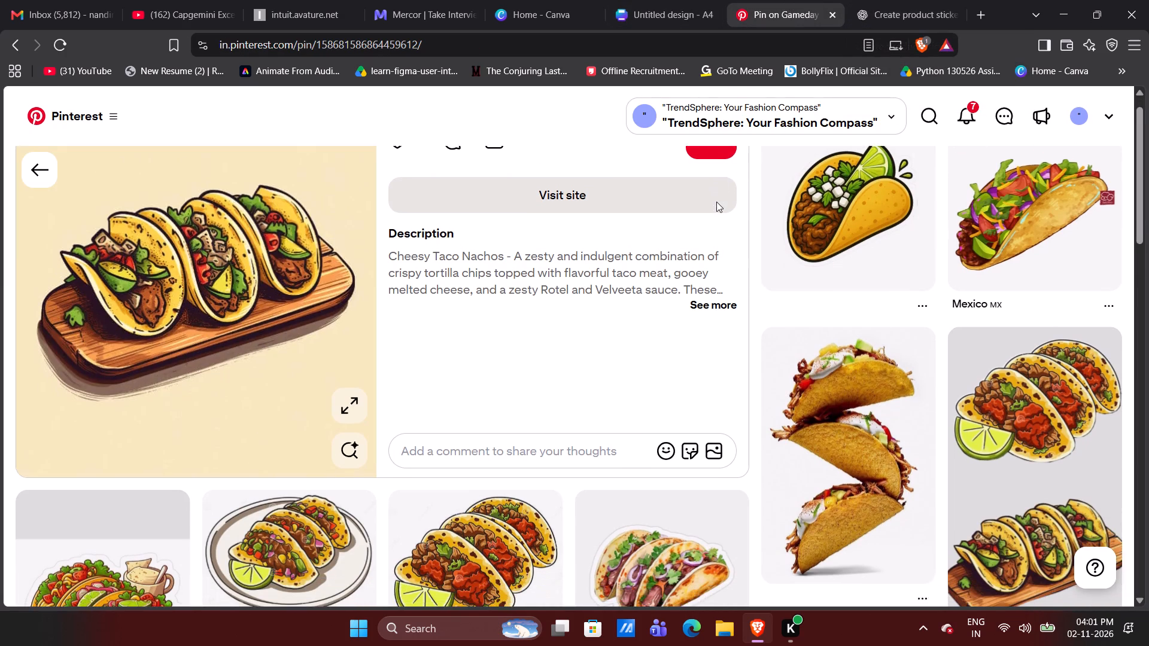
scroll(716, 202, down, 2)
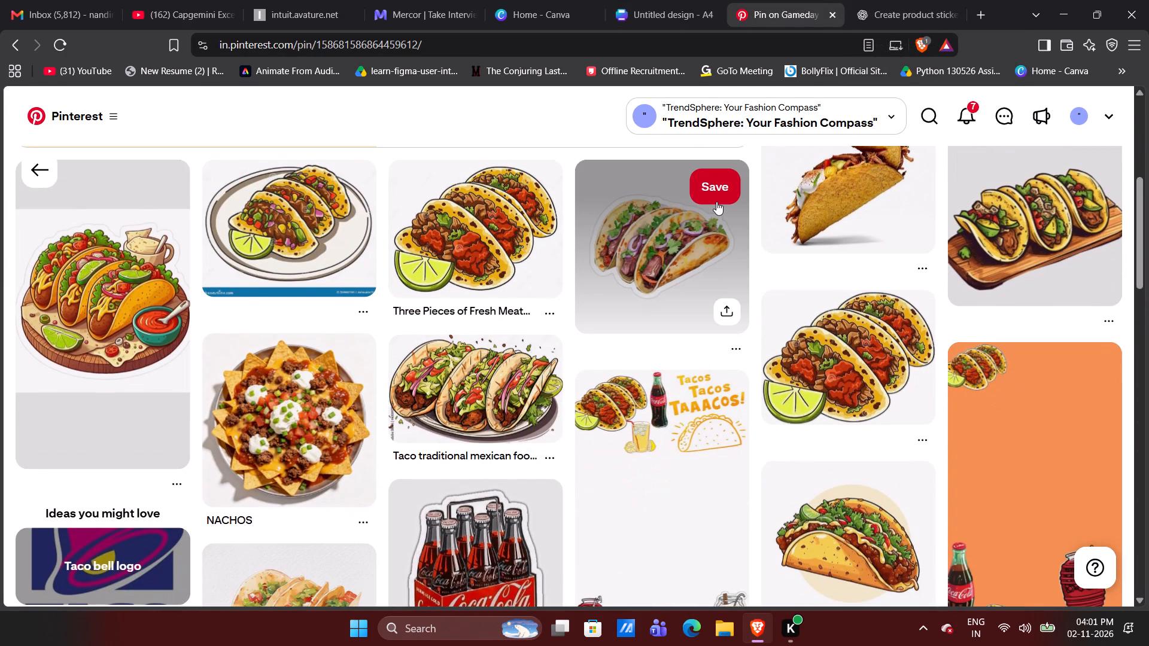
scroll(716, 202, down, 2)
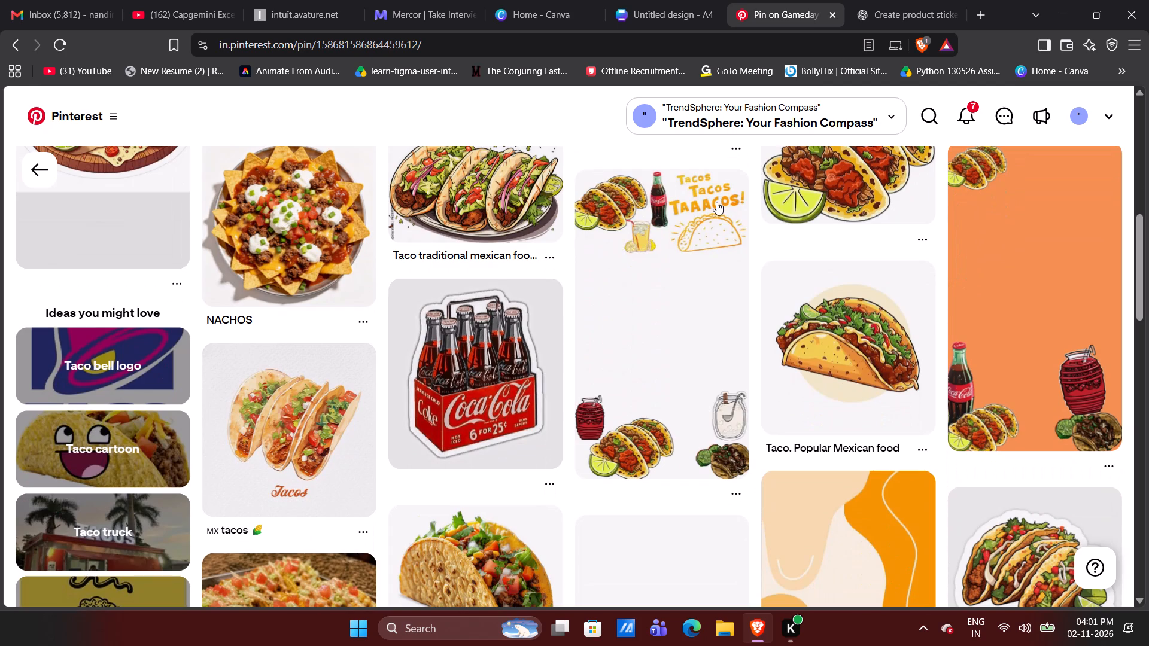
scroll(622, 231, down, 2)
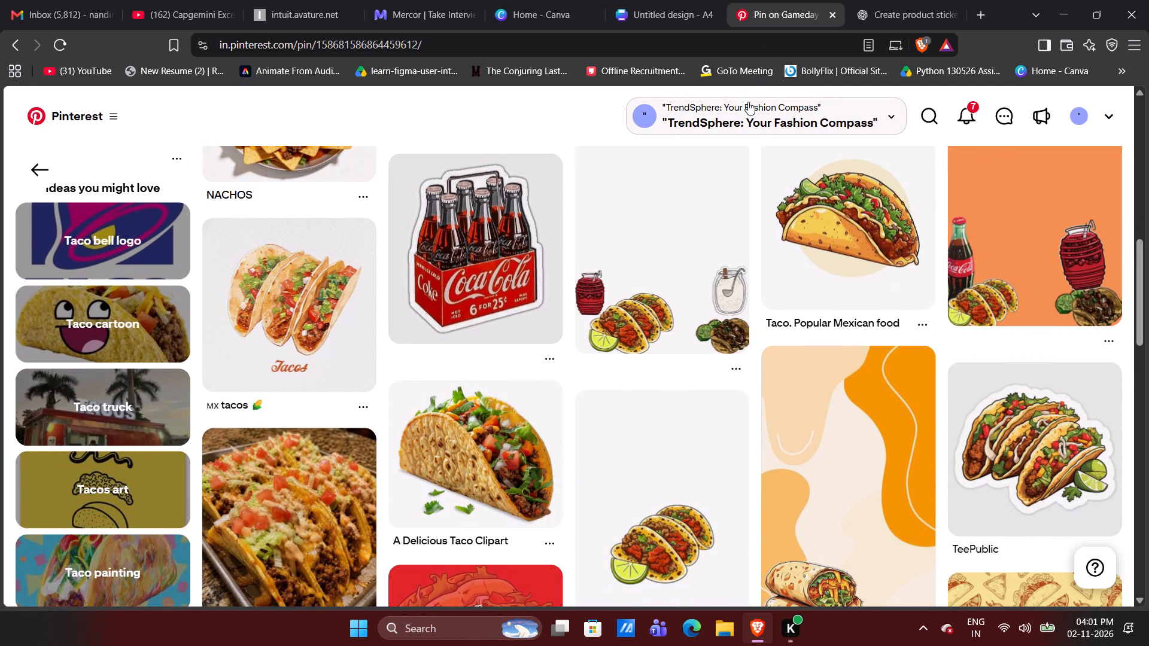
scroll(731, 254, down, 2)
click(858, 322)
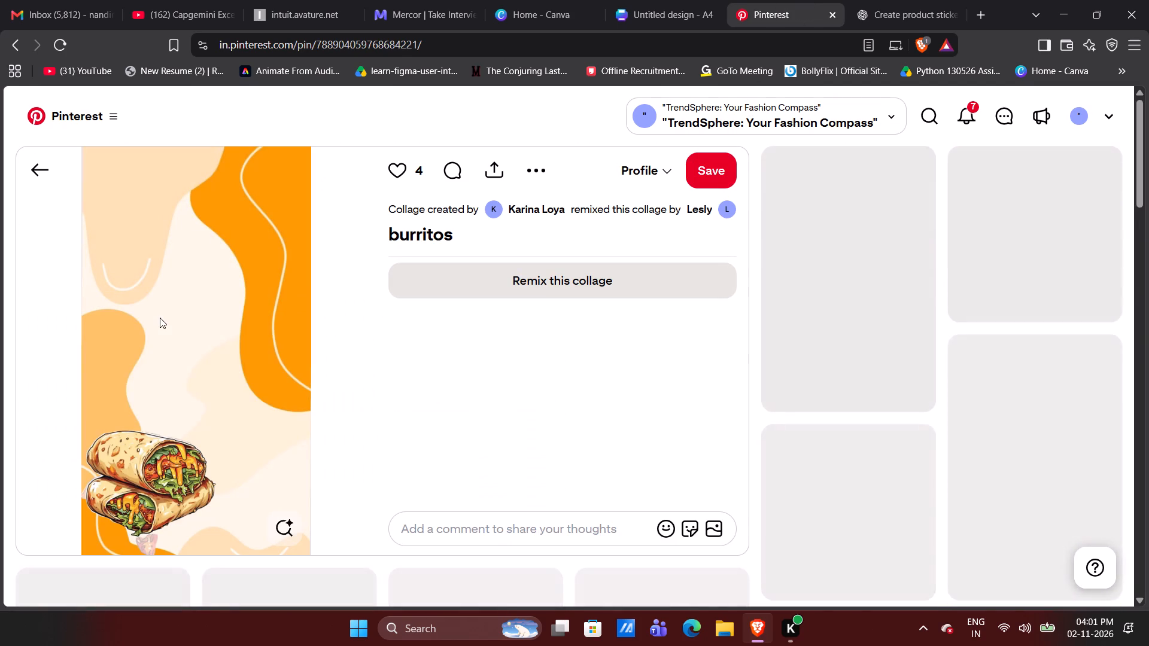
right_click(160, 318)
click(221, 350)
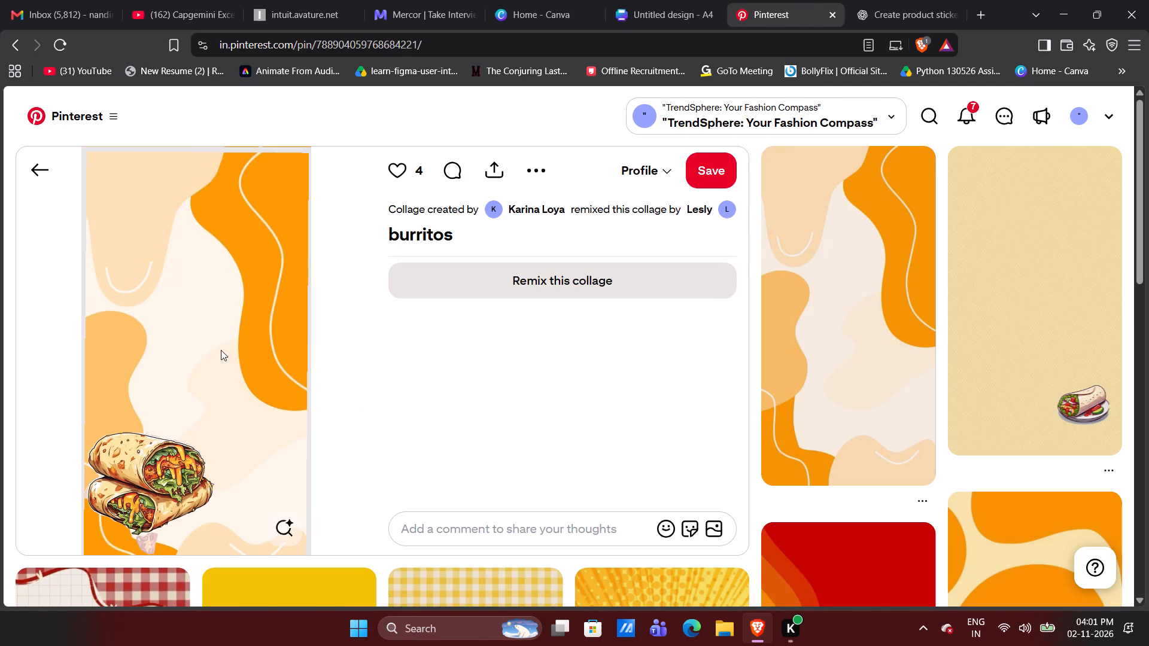
Back in the Canva design, delete the taco background illustration and paste the copied burritos image onto the page.
click(712, 0)
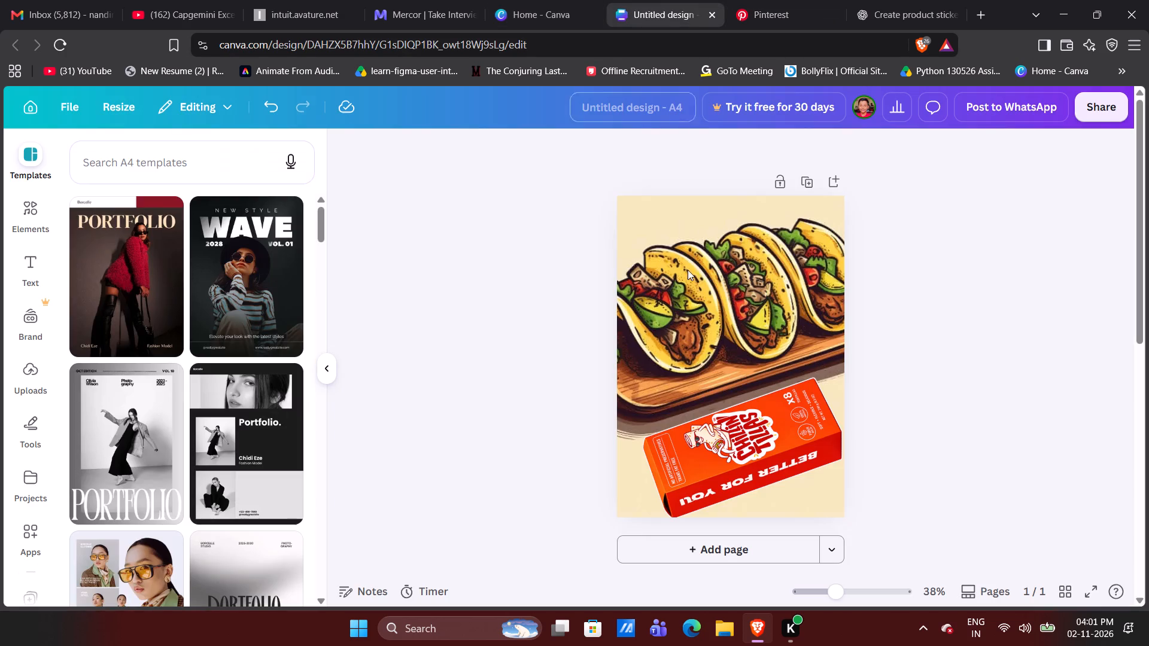
click(716, 290)
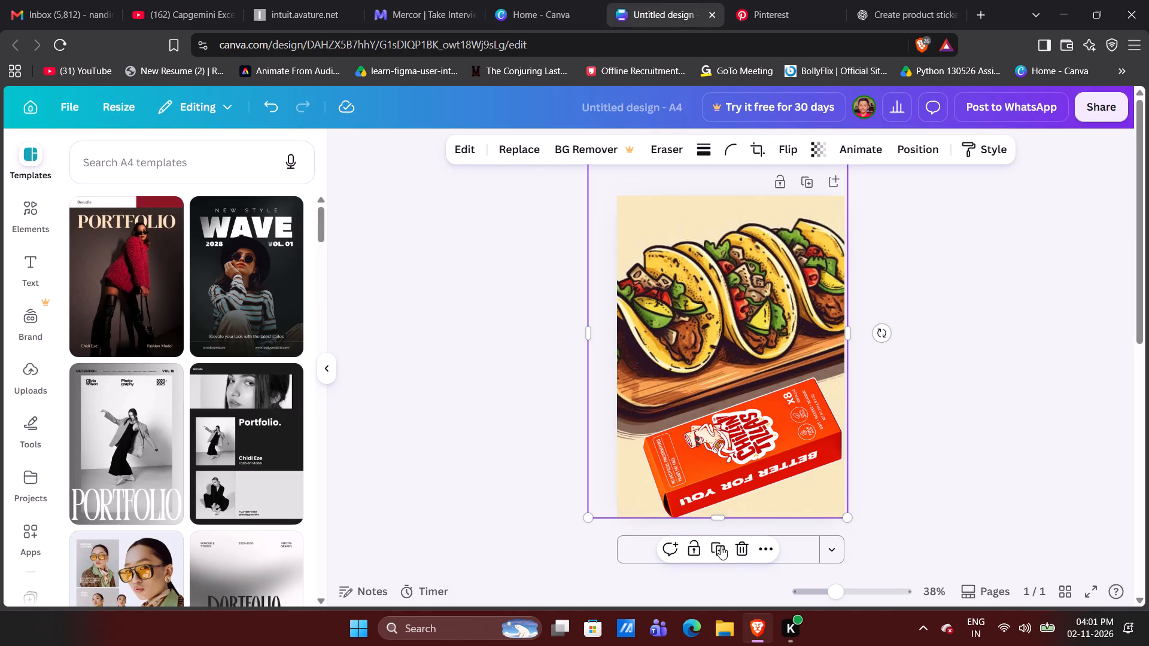
click(744, 545)
key(ctrl+v)
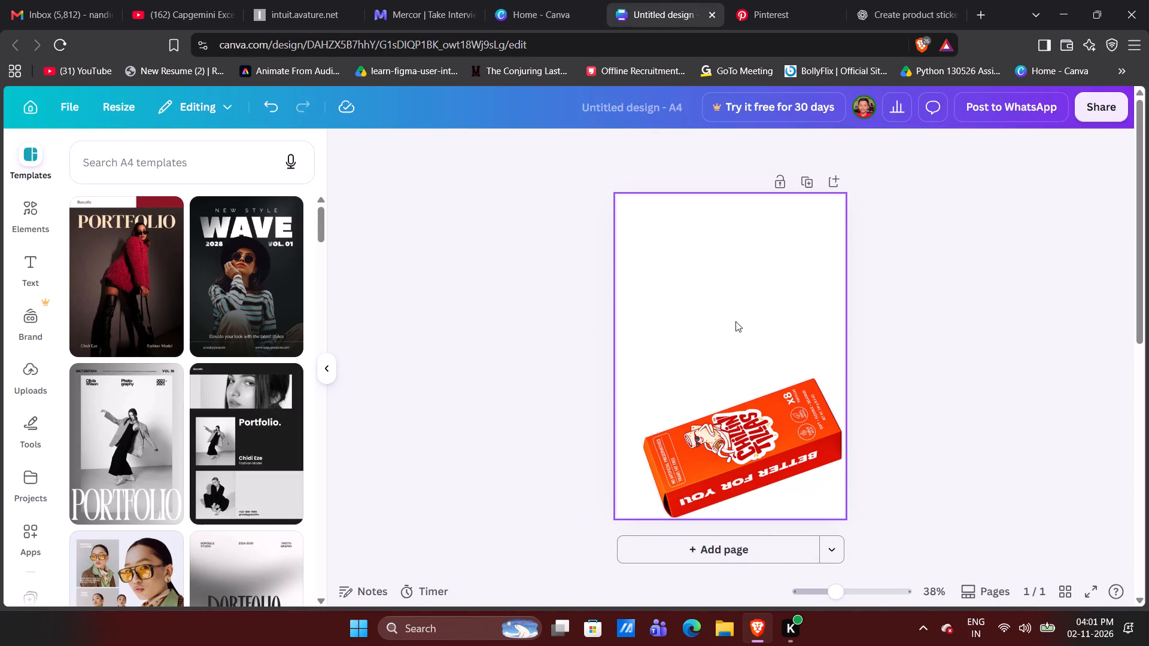
Bring the red box sticker to the front, above the burritos image.
click(824, 440)
click(913, 156)
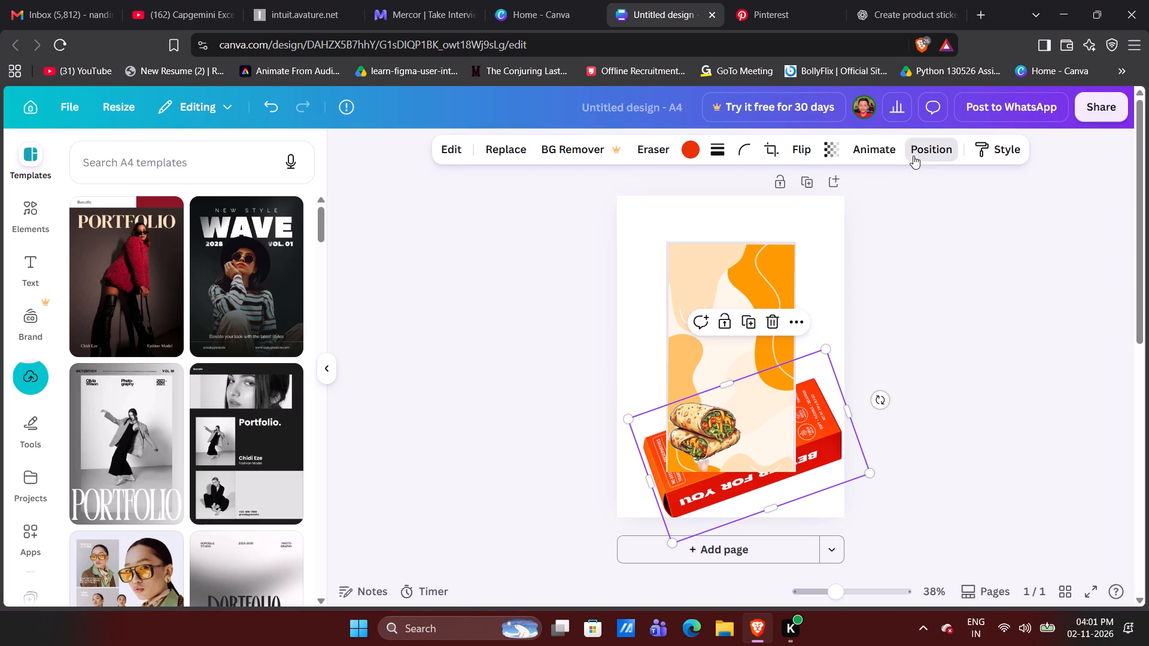
click(141, 271)
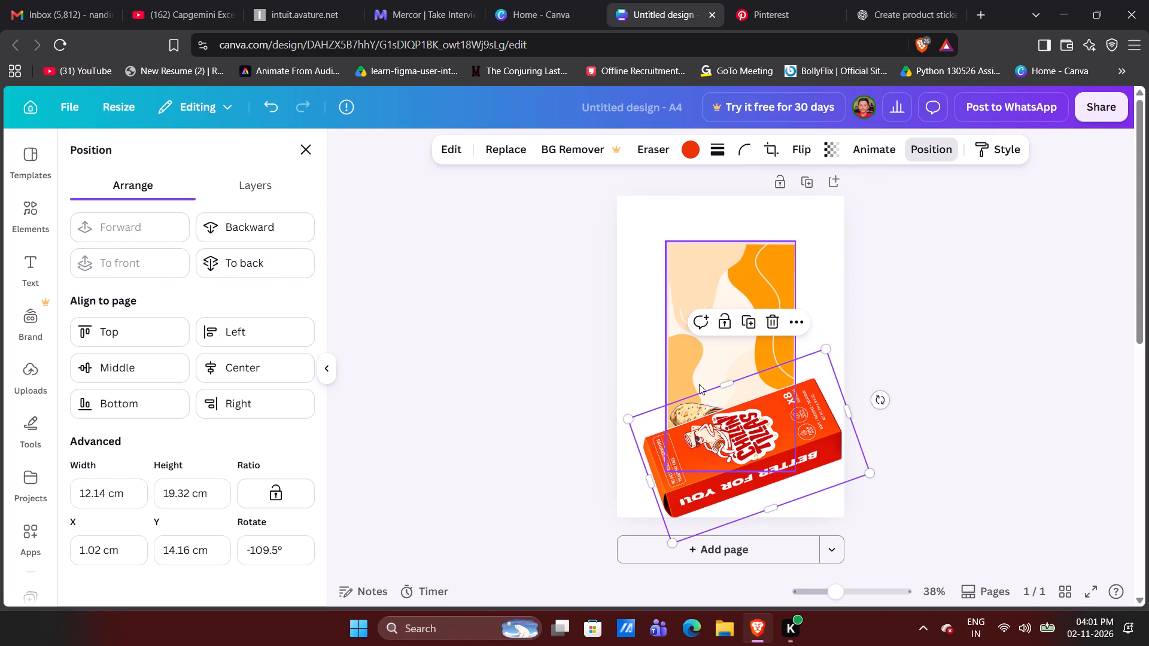
Stretch and reposition the burritos image as a full-page background, 21 cm wide and about 31 cm high.
click(671, 348)
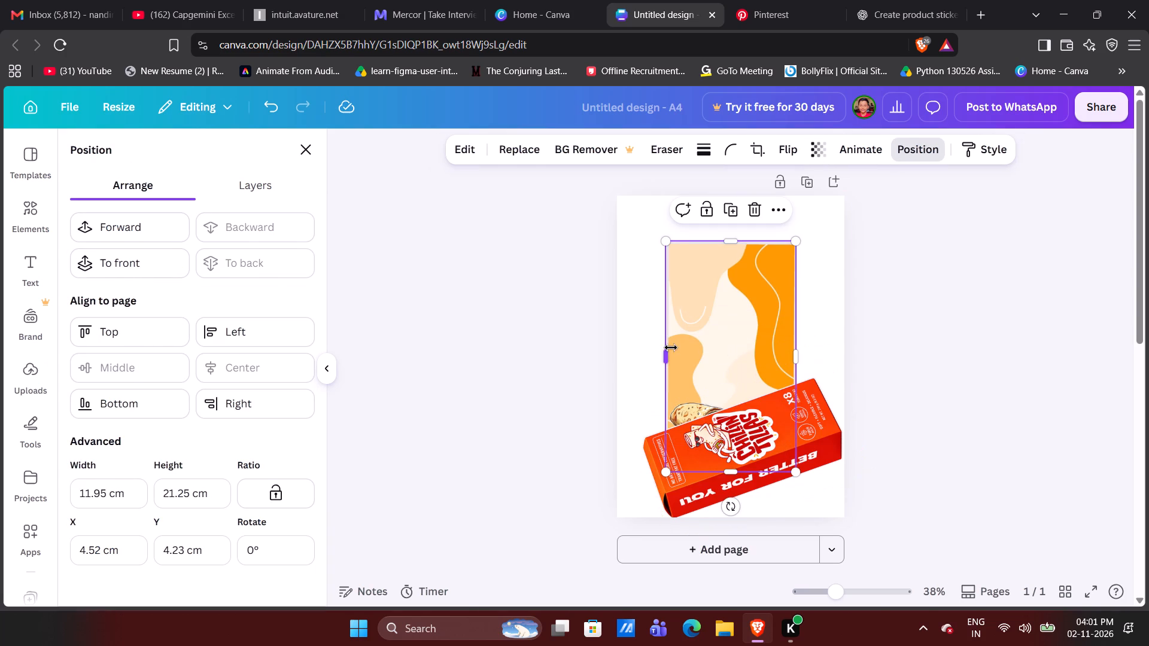
drag(667, 364, 618, 349)
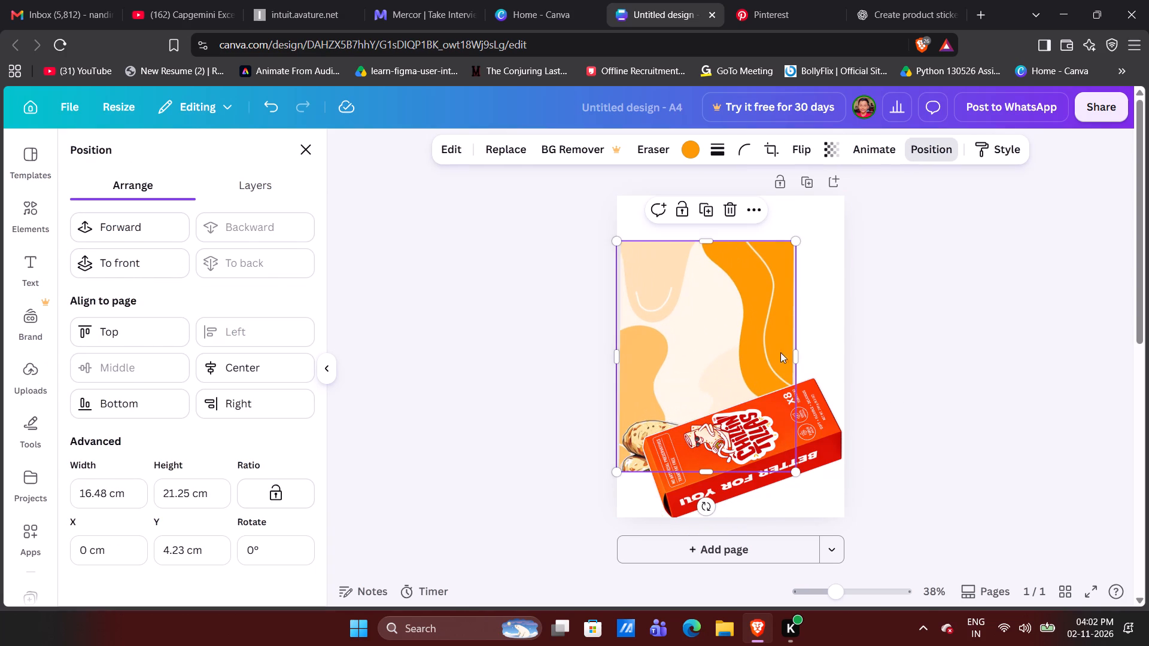
drag(796, 355, 848, 354)
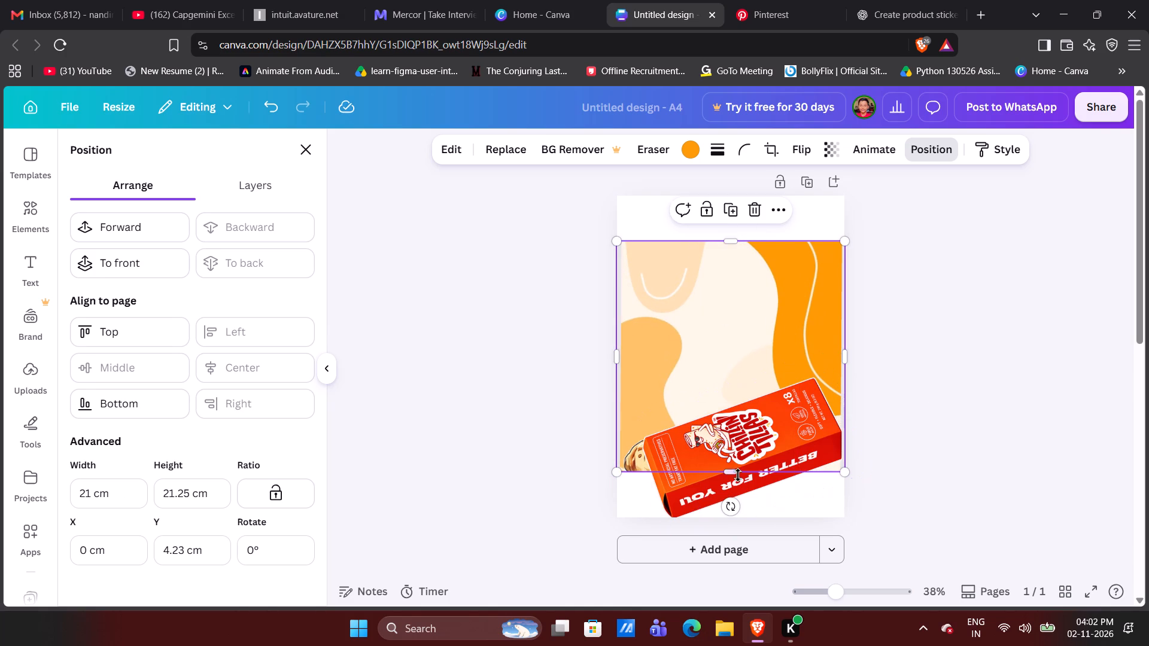
drag(738, 476, 737, 549)
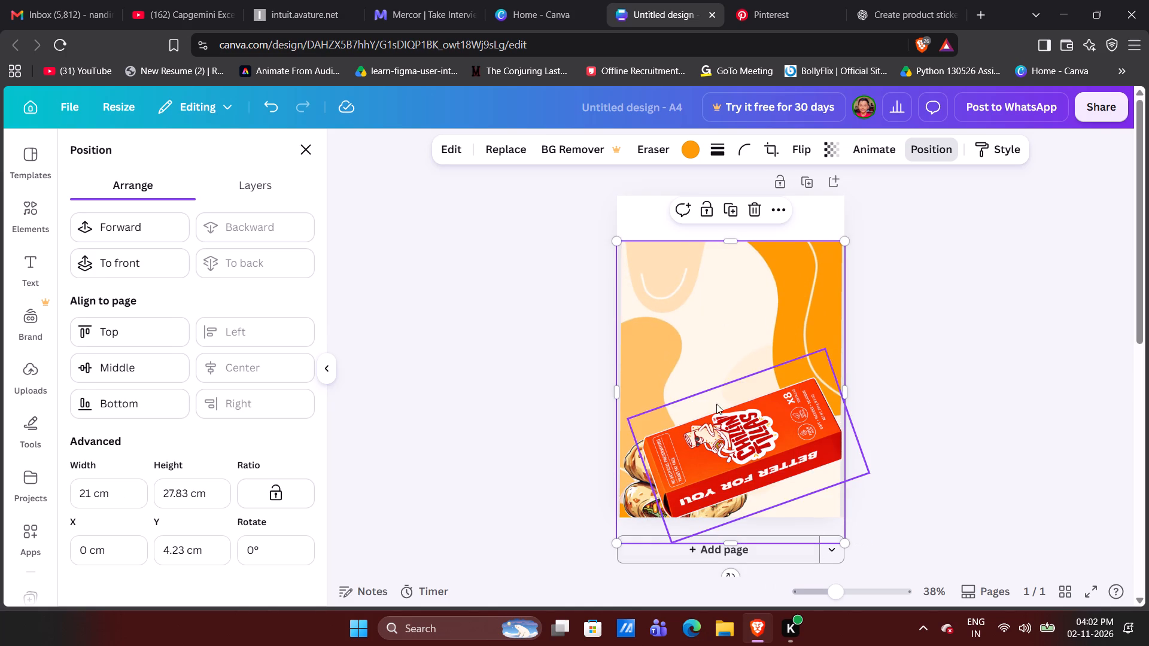
drag(710, 340, 710, 298)
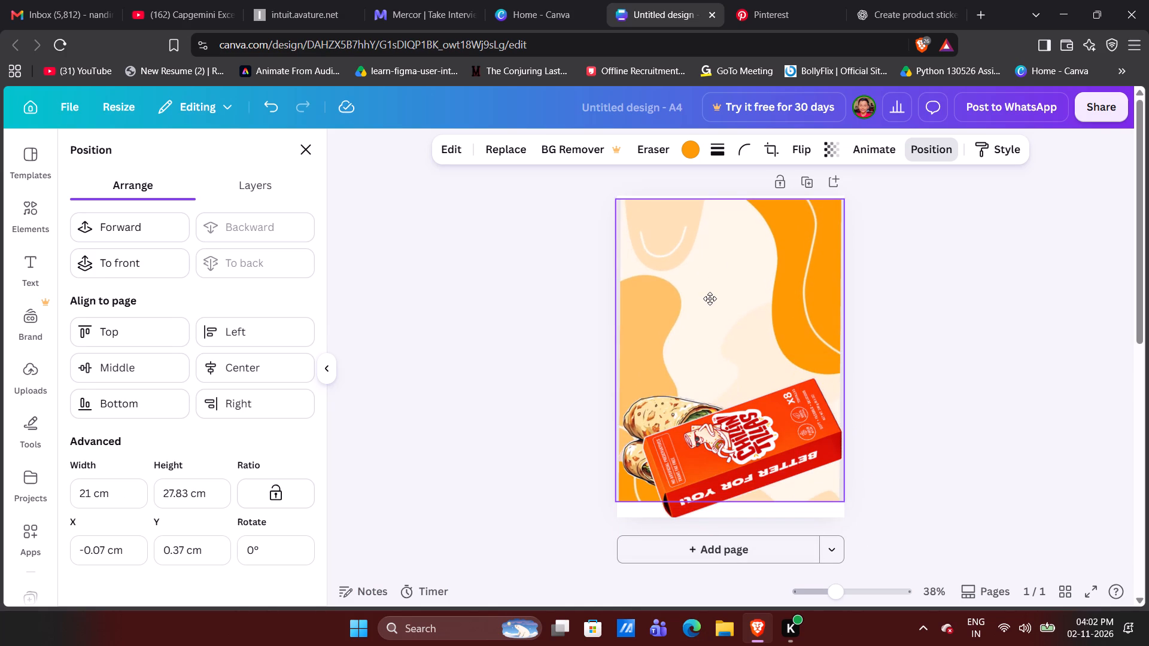
drag(710, 298, 710, 291)
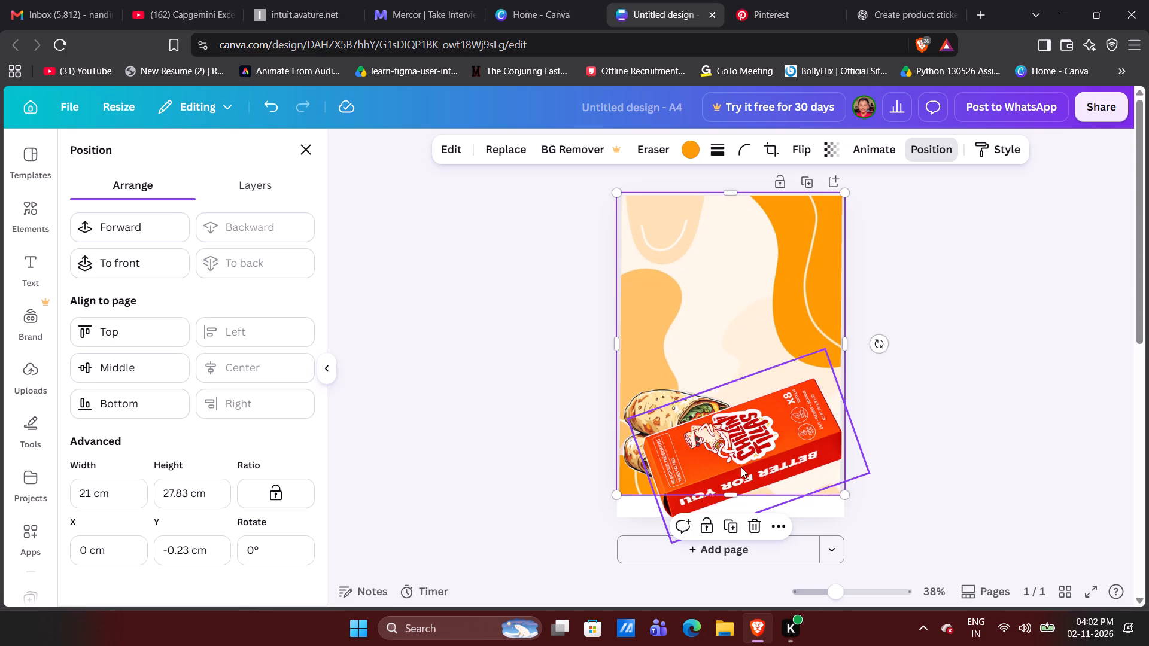
drag(736, 496, 734, 525)
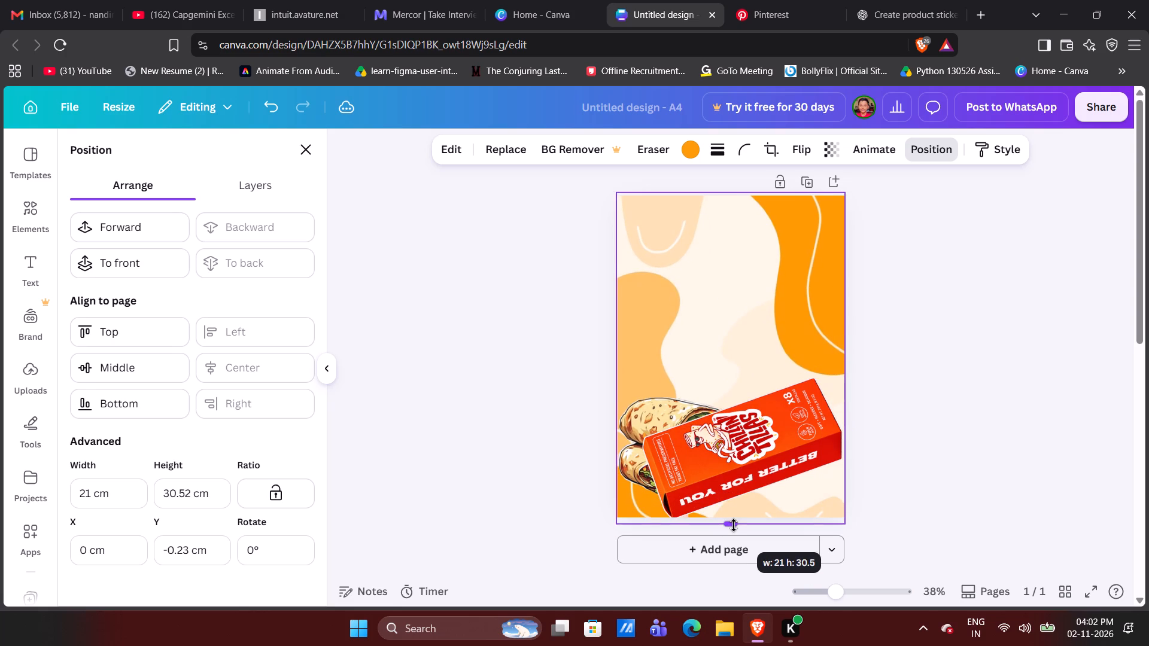
drag(734, 525, 735, 528)
click(972, 272)
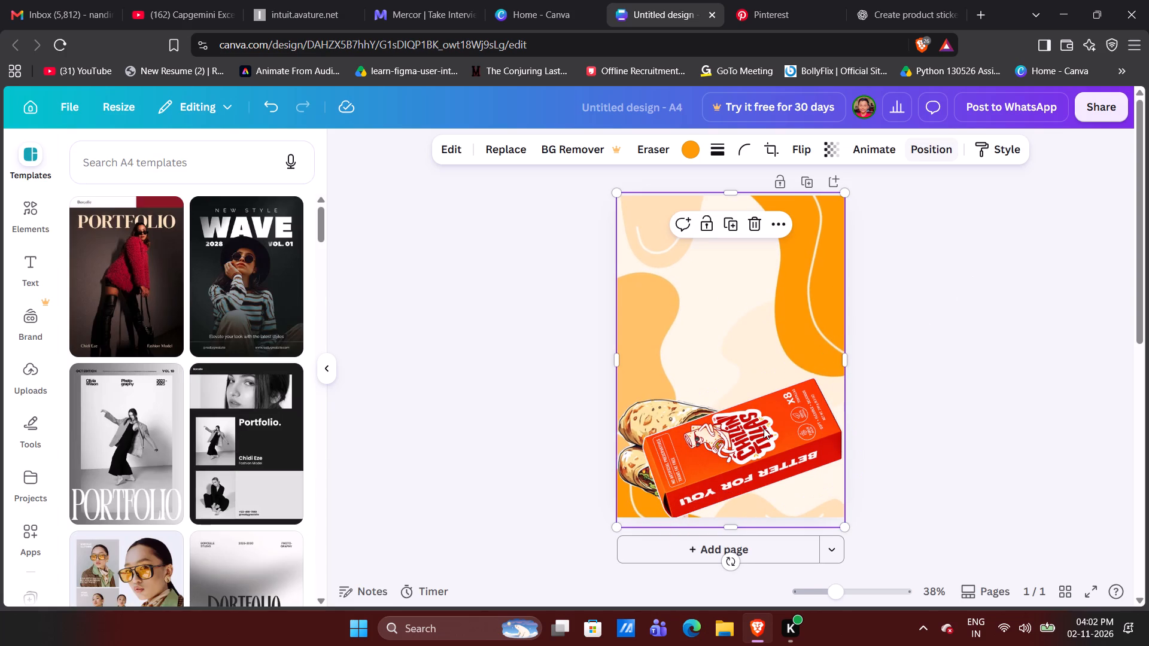
click(764, 428)
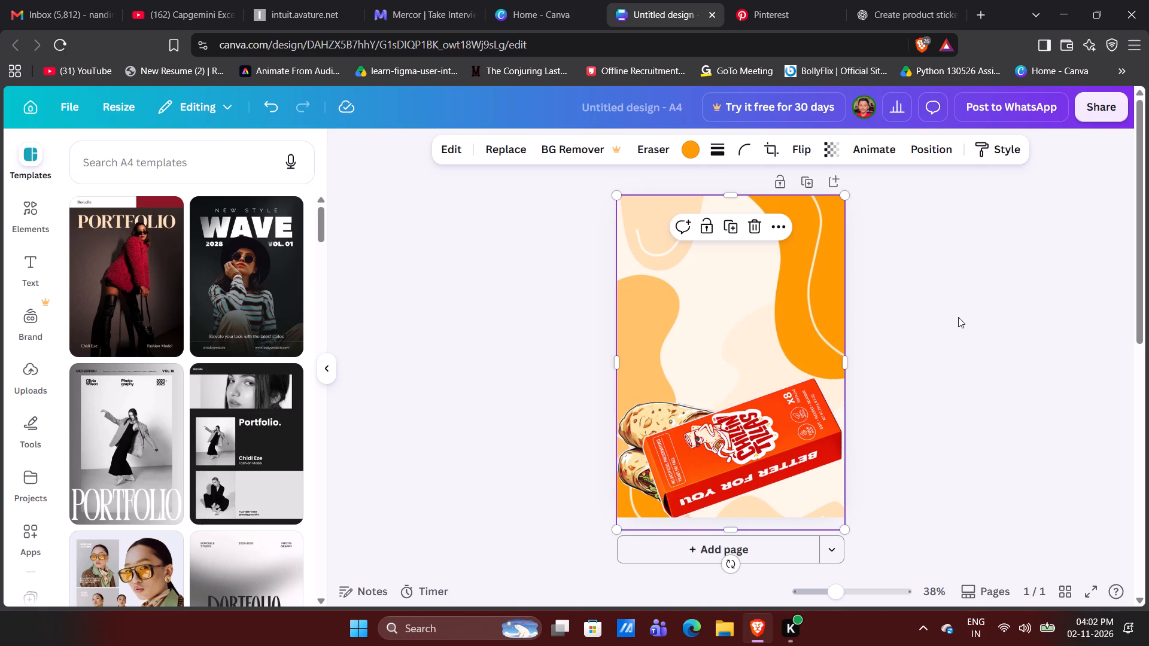
click(958, 317)
Move the red box sticker up to the middle of the page and rotate it nearly upright, slightly tilted, overlapping the burritos' top.
click(747, 444)
drag(747, 444, 747, 346)
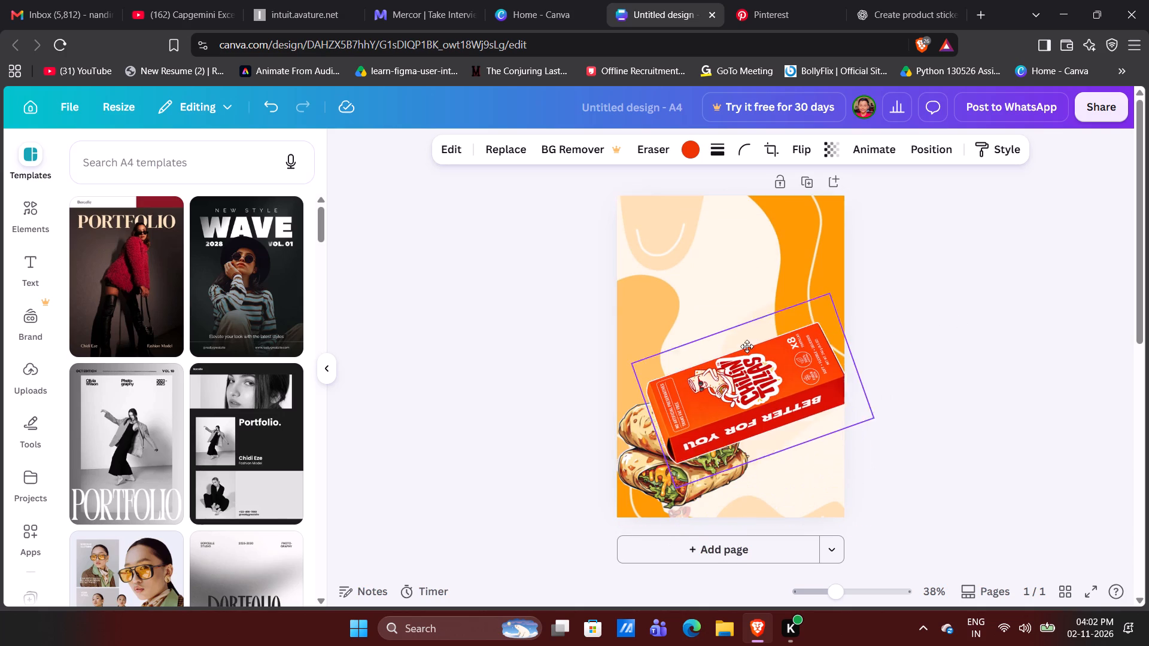
drag(747, 346, 749, 303)
drag(879, 261, 896, 302)
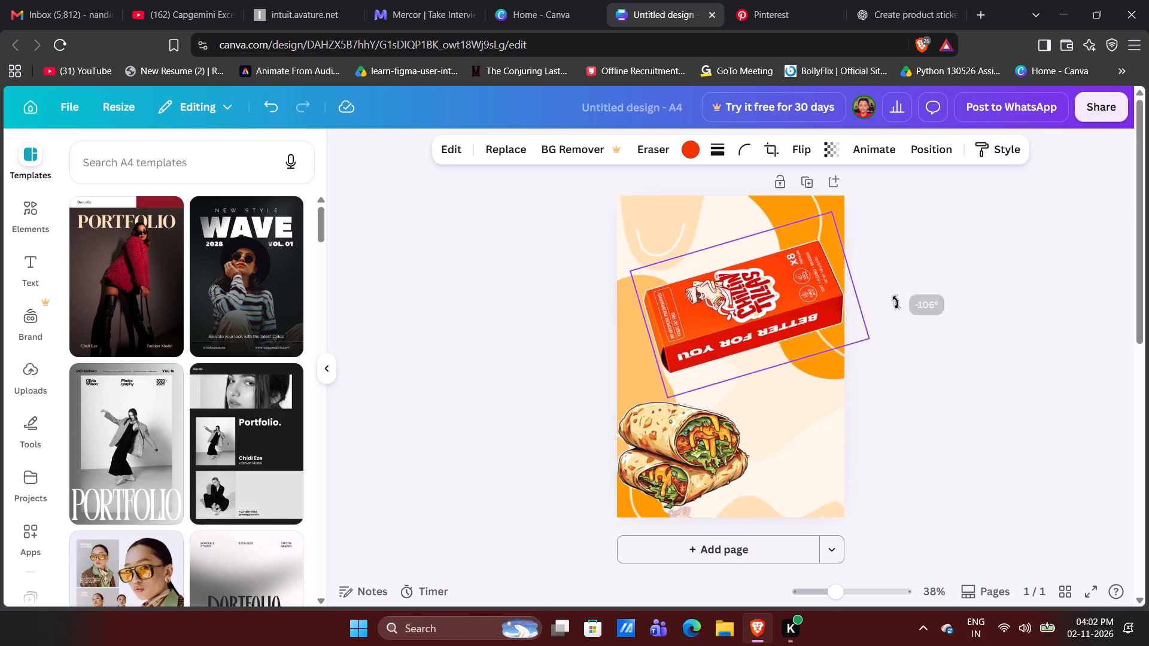
drag(896, 302, 762, 383)
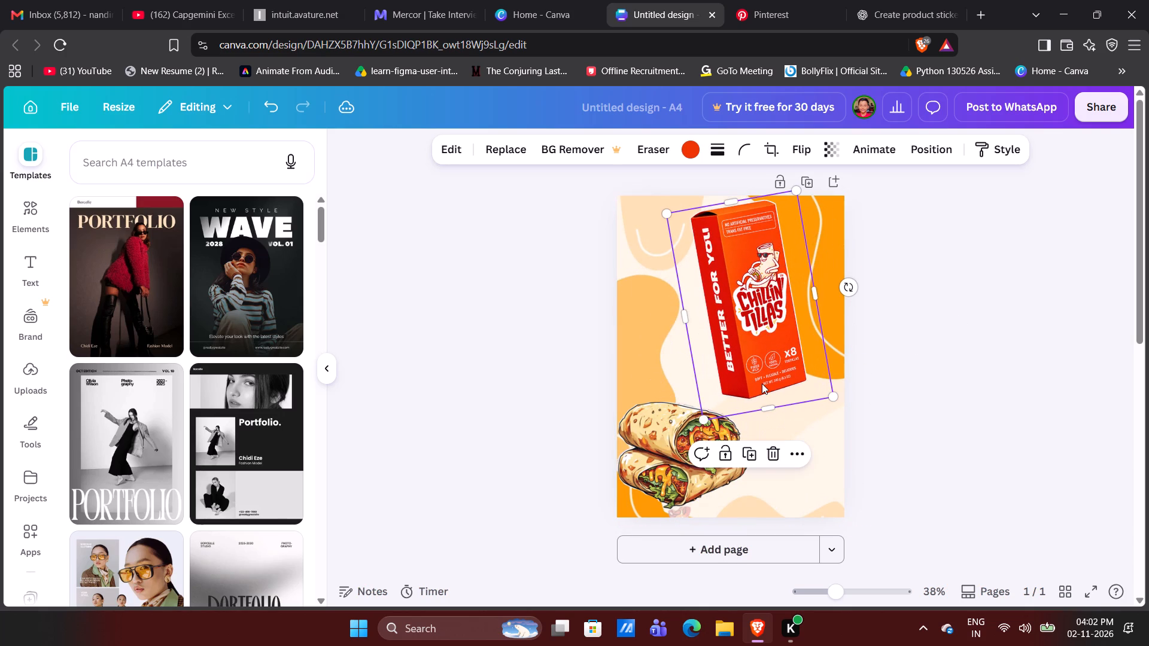
drag(738, 294, 722, 328)
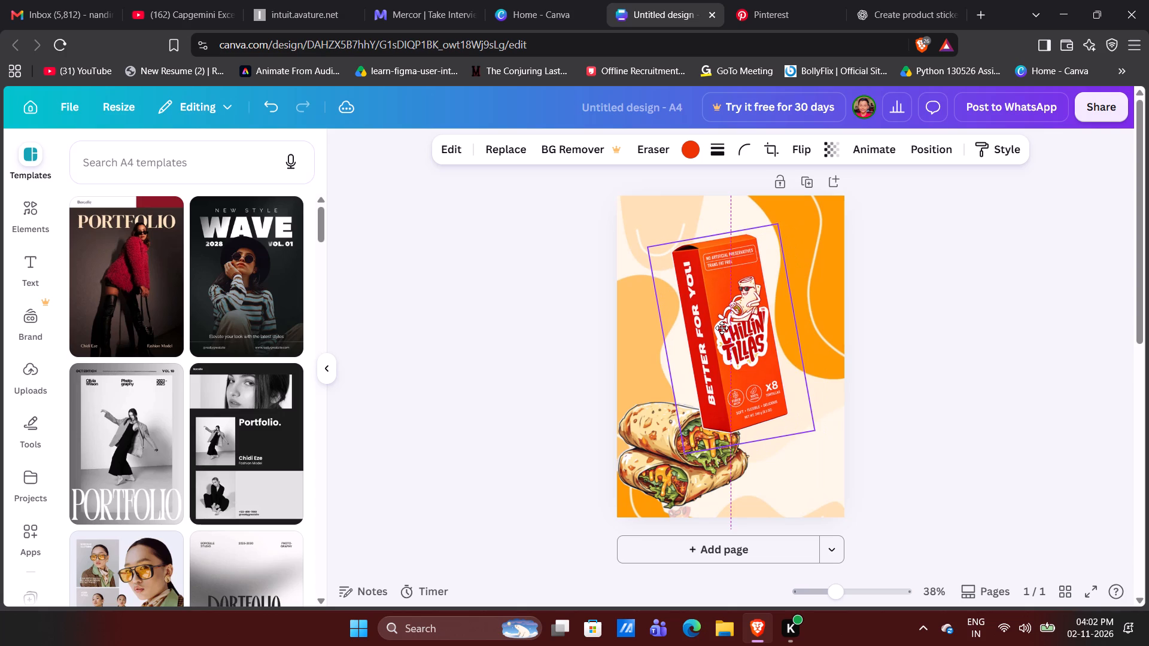
drag(722, 328, 718, 330)
click(972, 352)
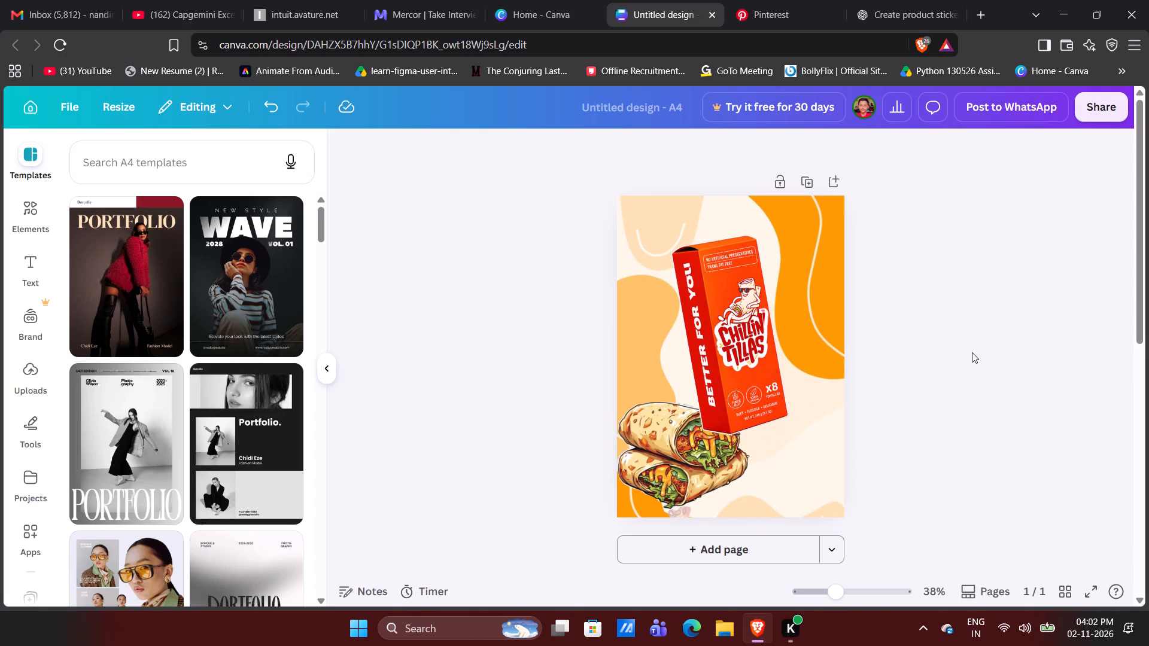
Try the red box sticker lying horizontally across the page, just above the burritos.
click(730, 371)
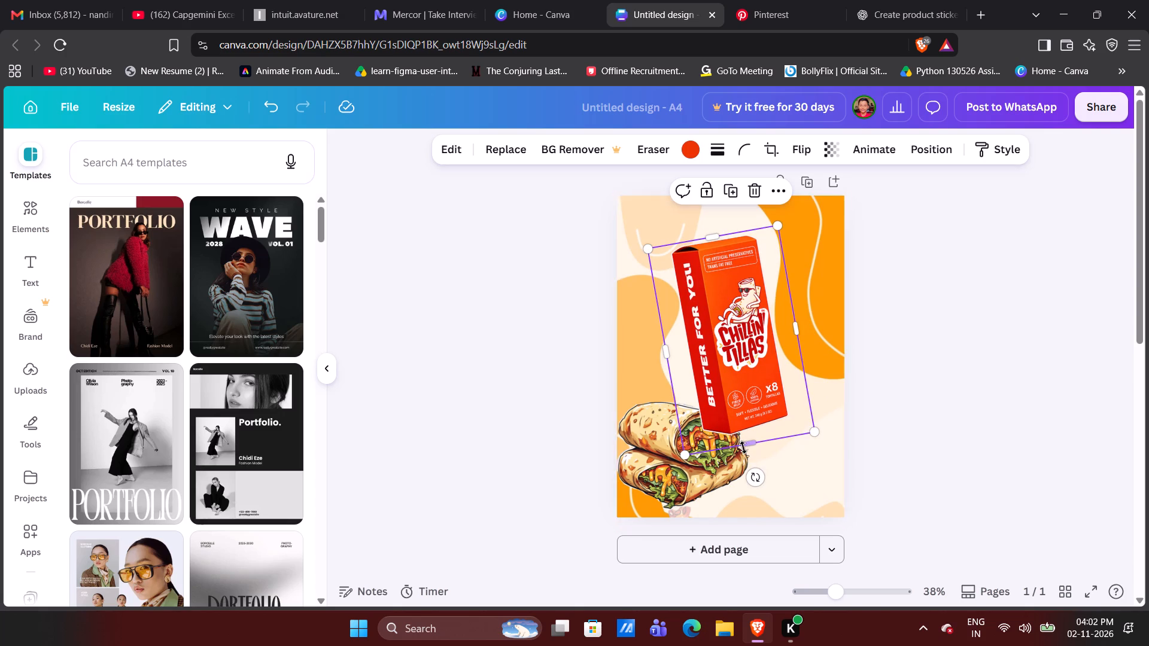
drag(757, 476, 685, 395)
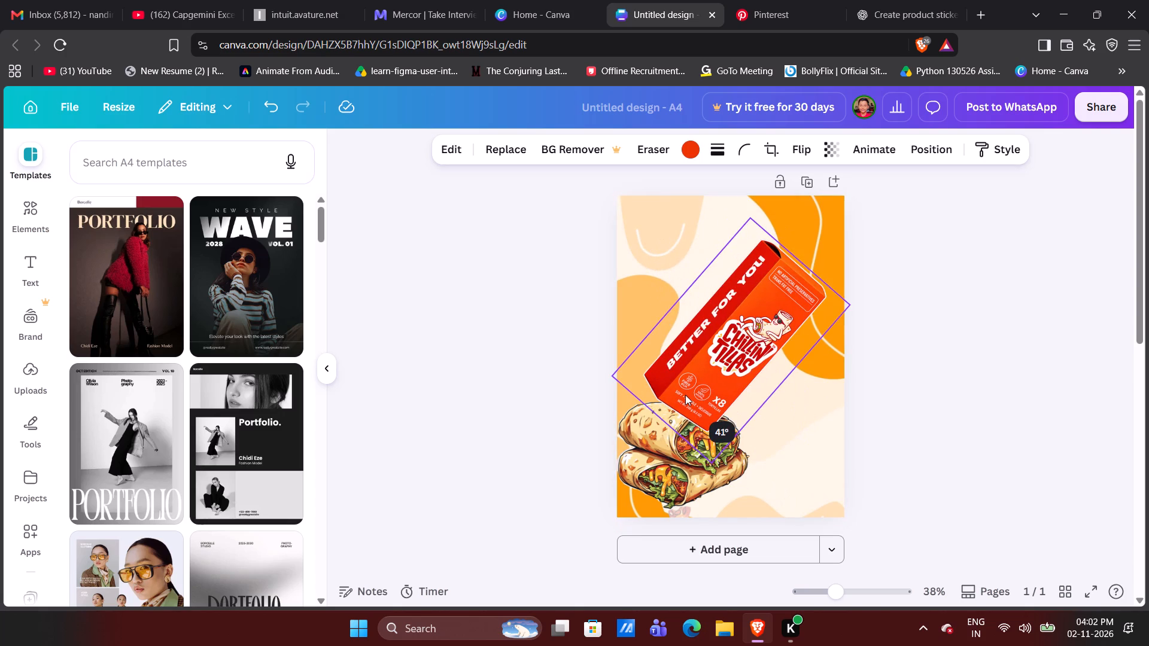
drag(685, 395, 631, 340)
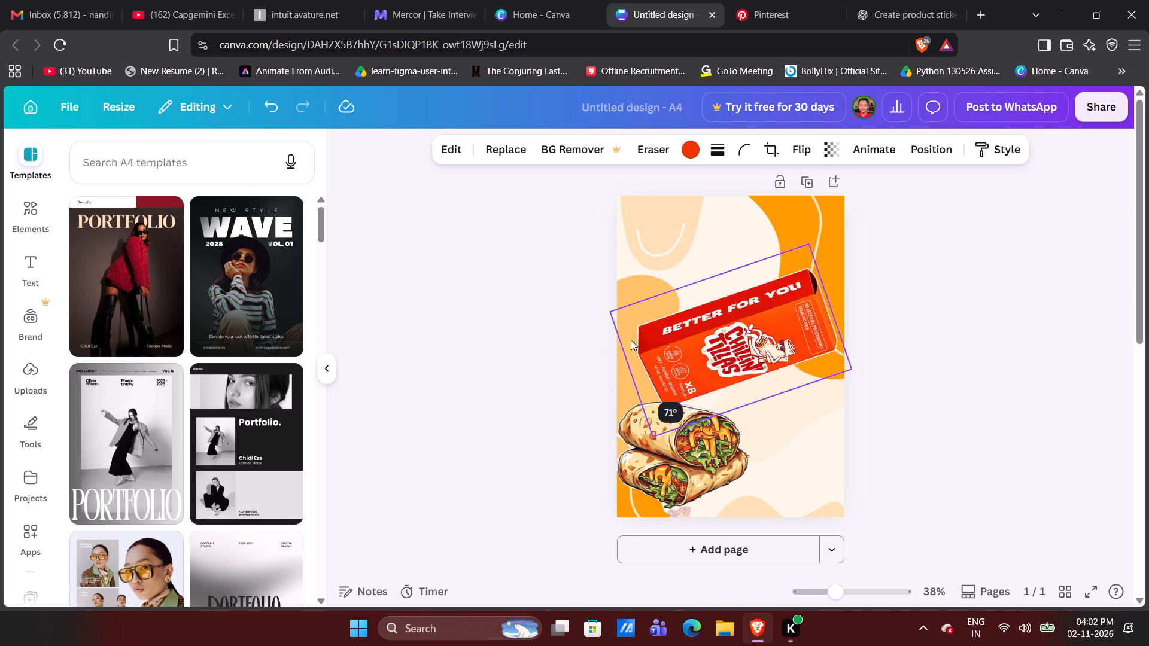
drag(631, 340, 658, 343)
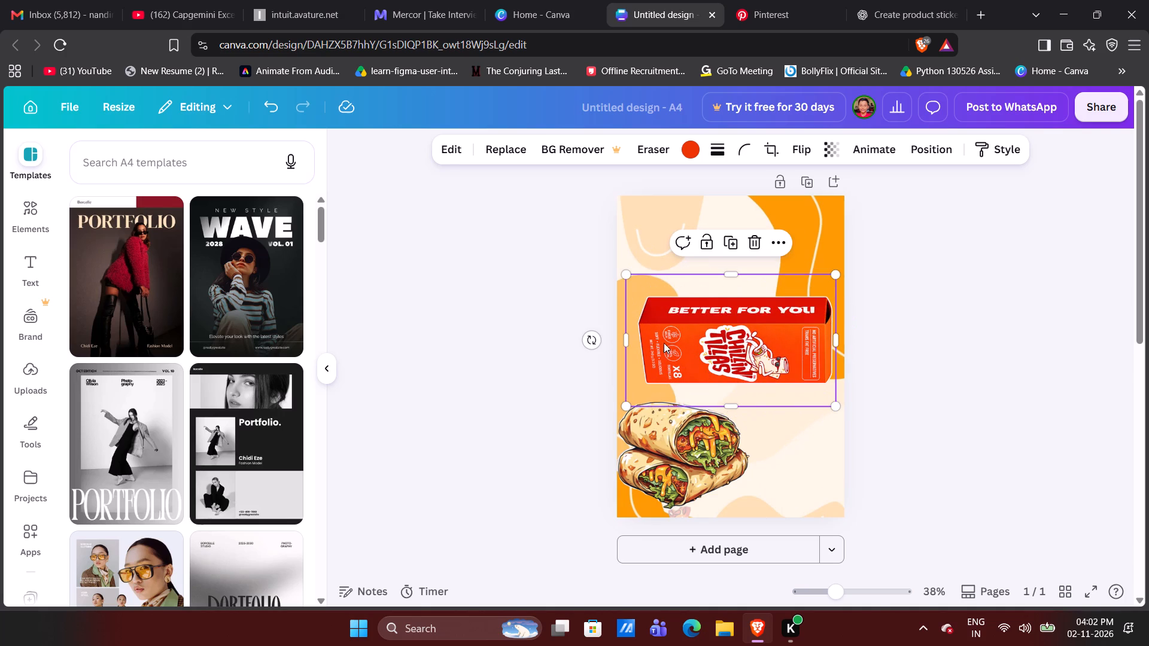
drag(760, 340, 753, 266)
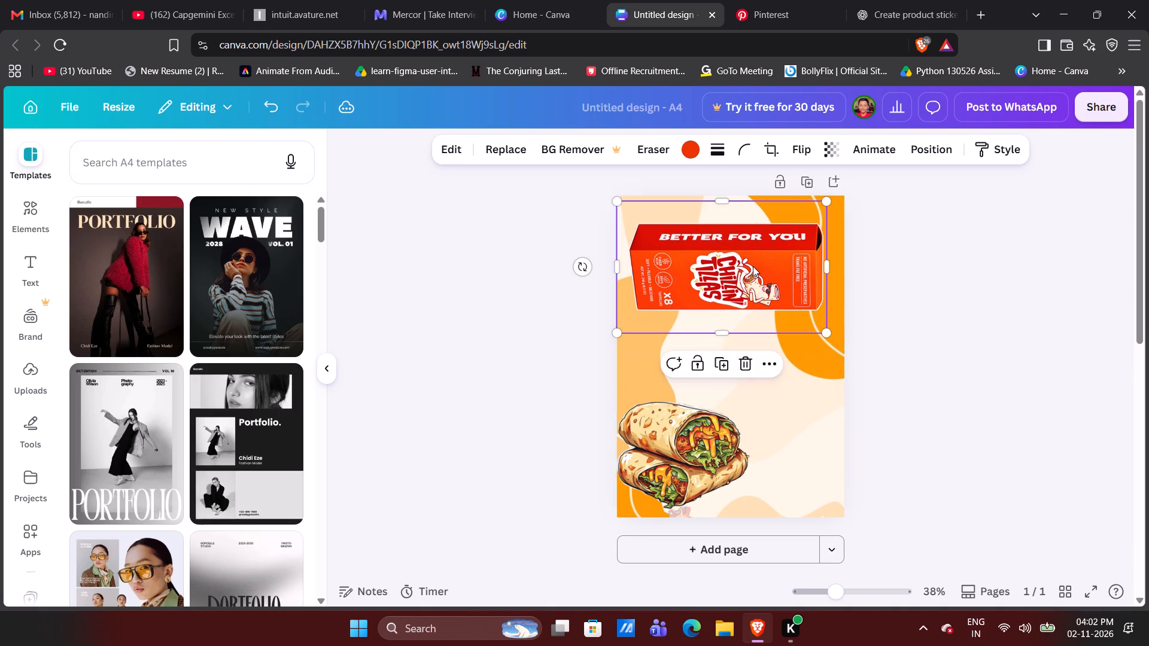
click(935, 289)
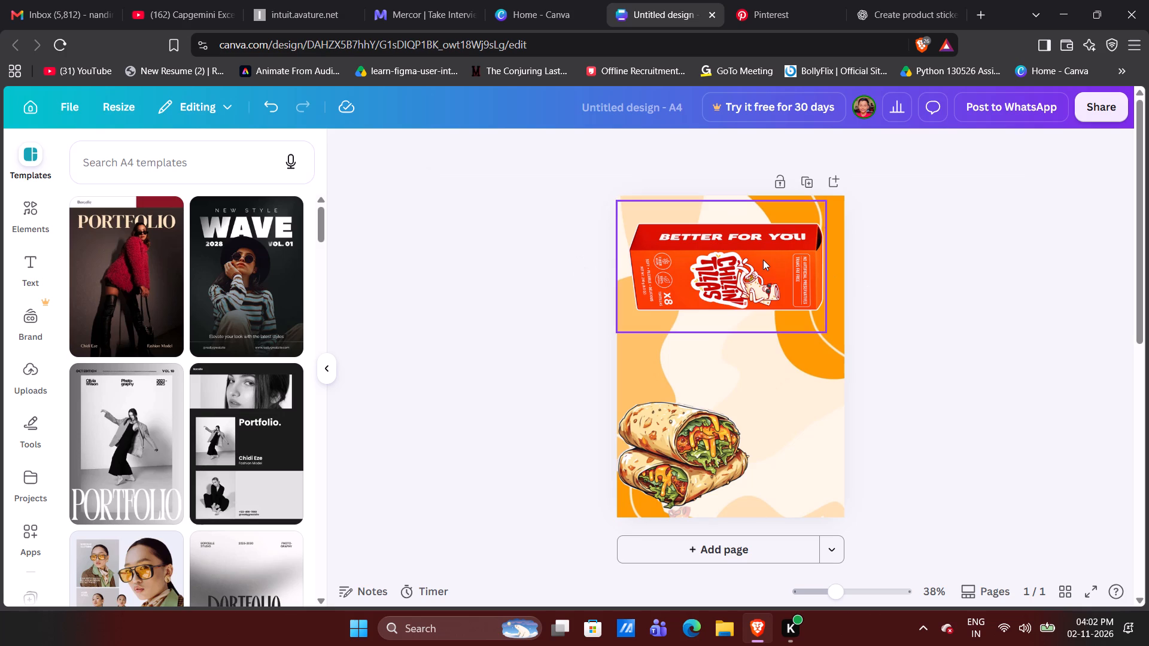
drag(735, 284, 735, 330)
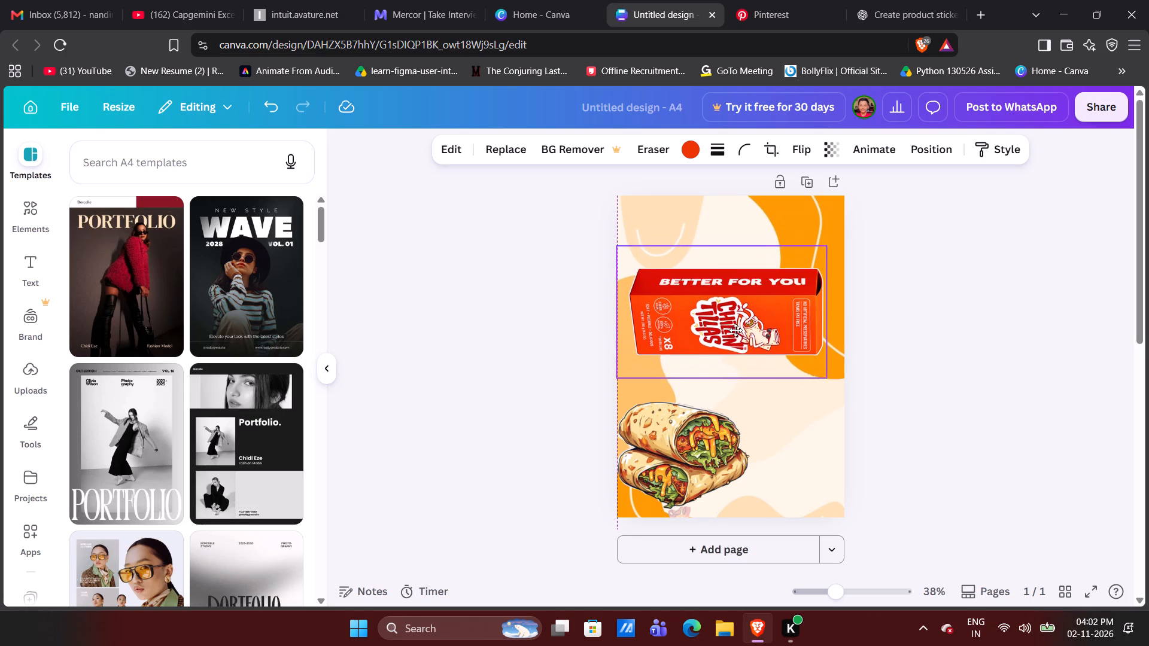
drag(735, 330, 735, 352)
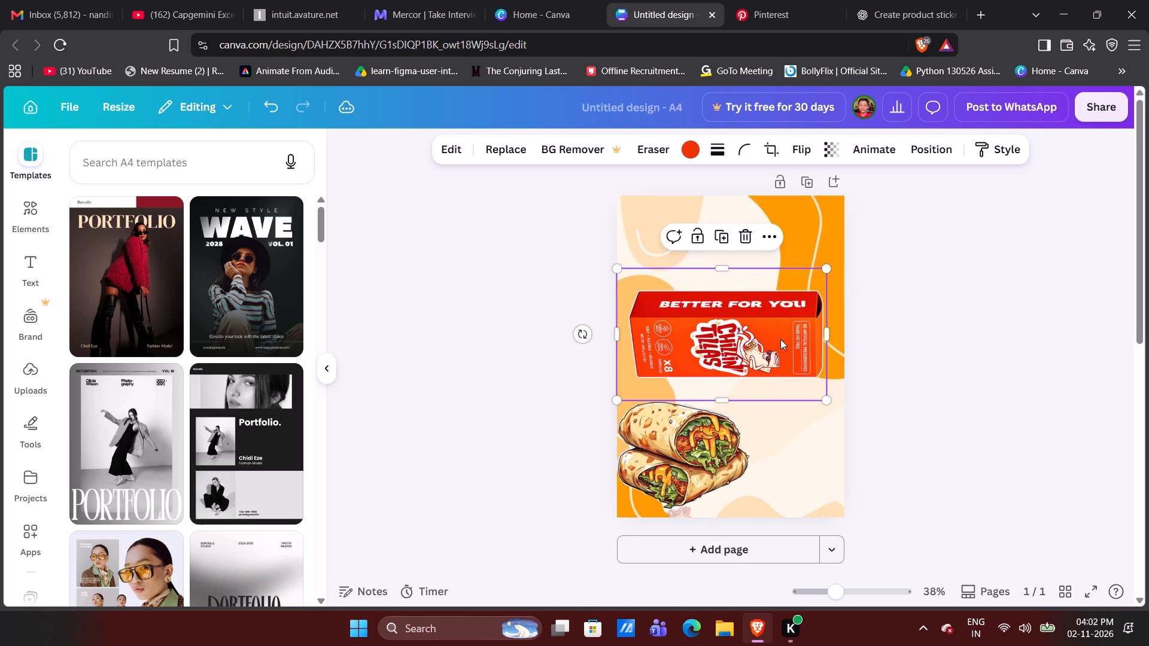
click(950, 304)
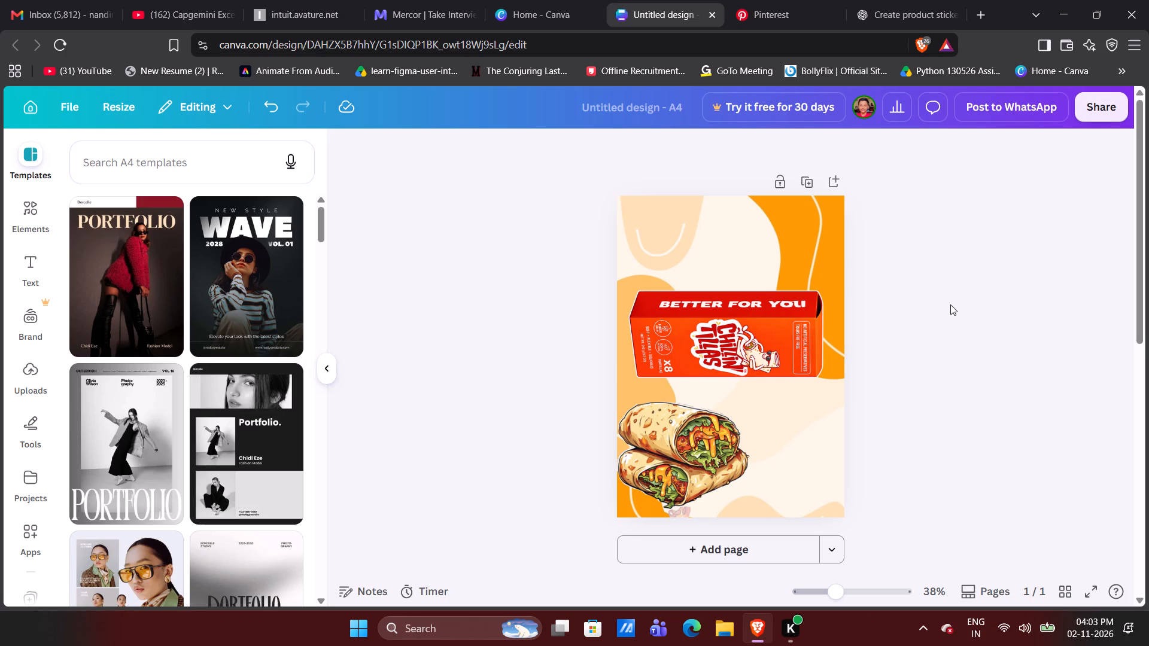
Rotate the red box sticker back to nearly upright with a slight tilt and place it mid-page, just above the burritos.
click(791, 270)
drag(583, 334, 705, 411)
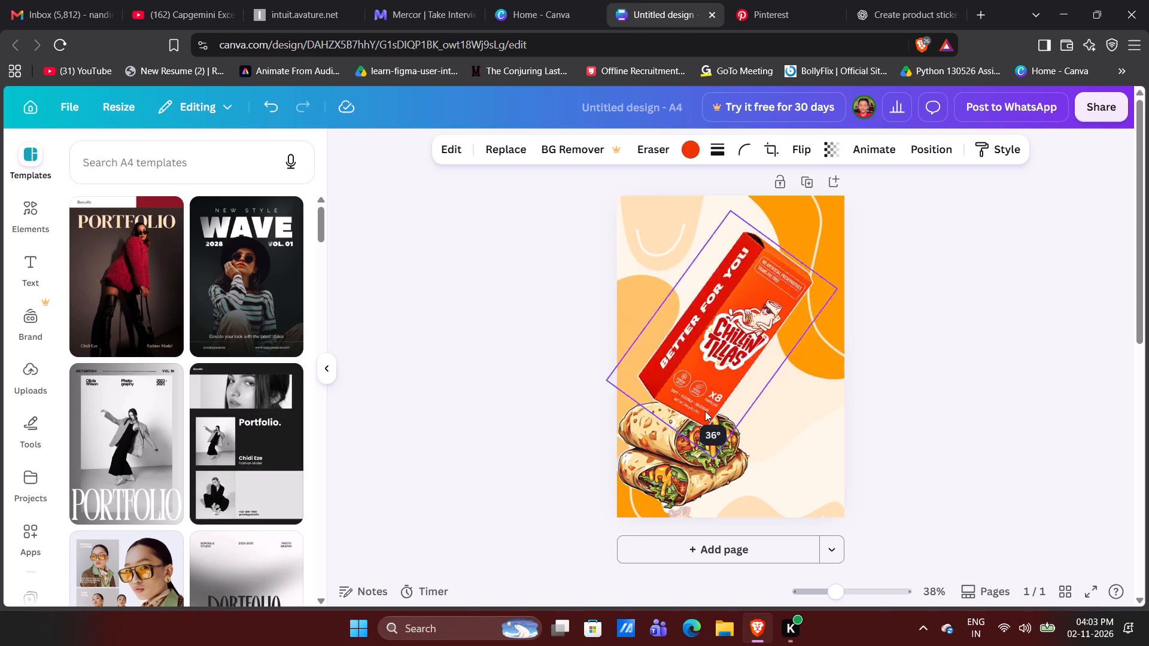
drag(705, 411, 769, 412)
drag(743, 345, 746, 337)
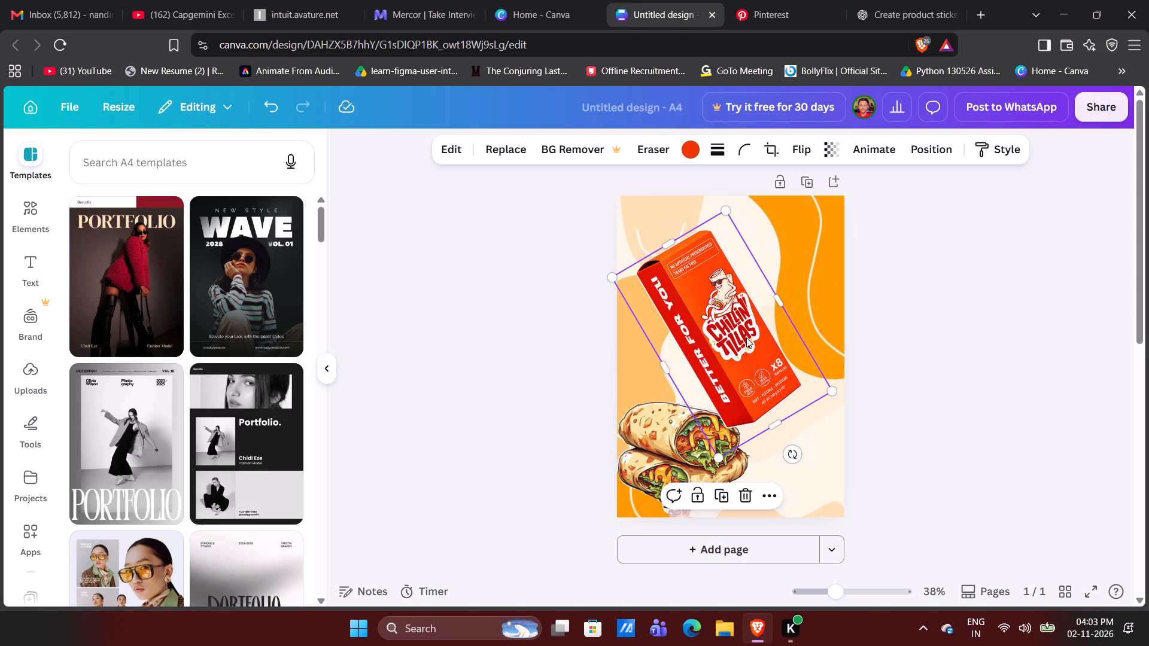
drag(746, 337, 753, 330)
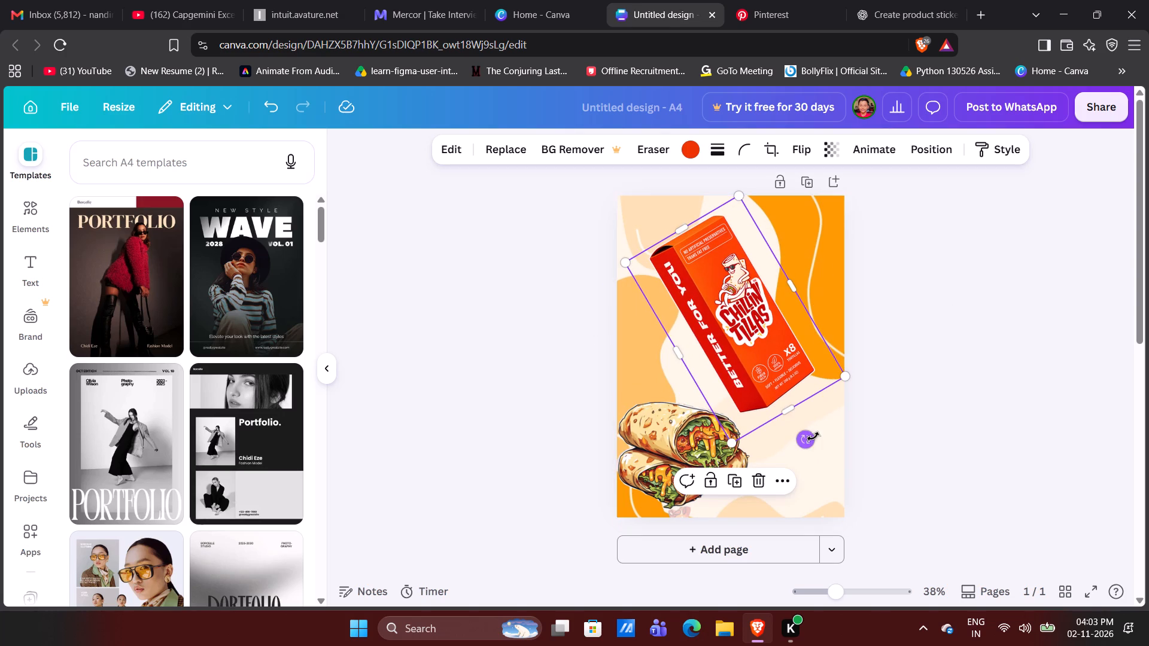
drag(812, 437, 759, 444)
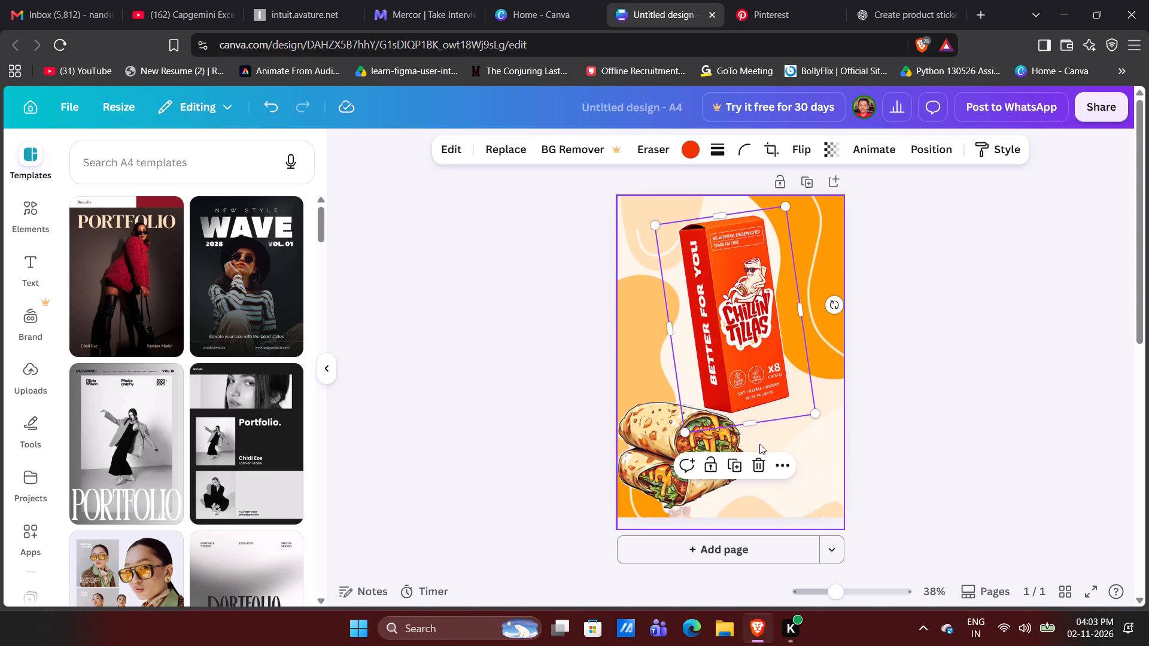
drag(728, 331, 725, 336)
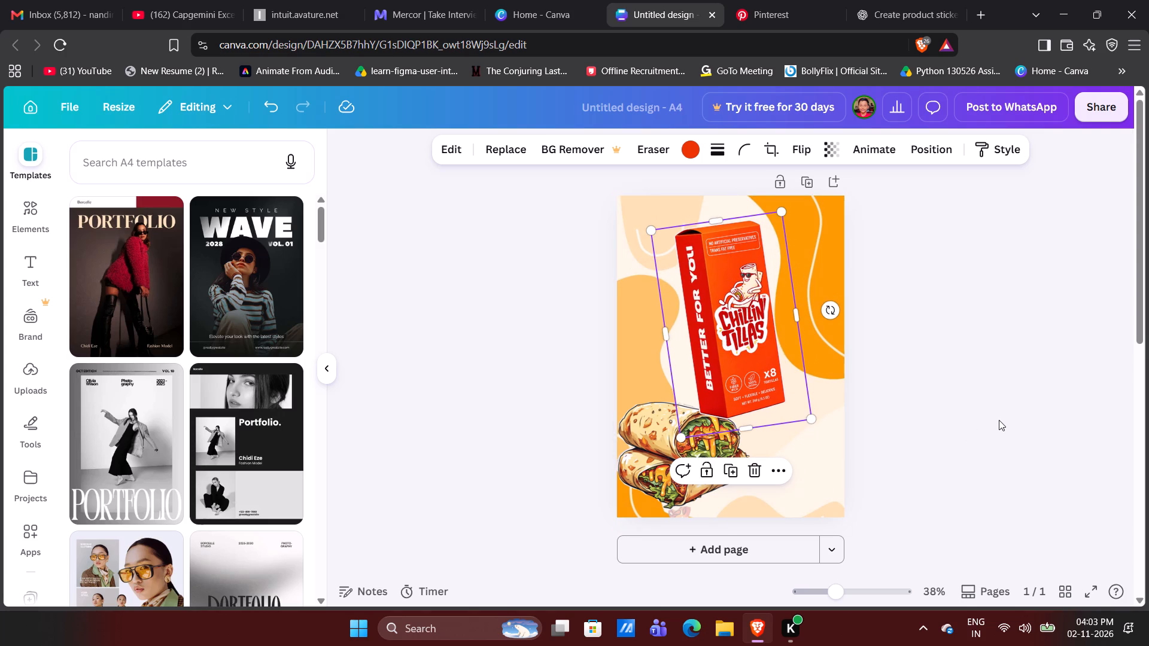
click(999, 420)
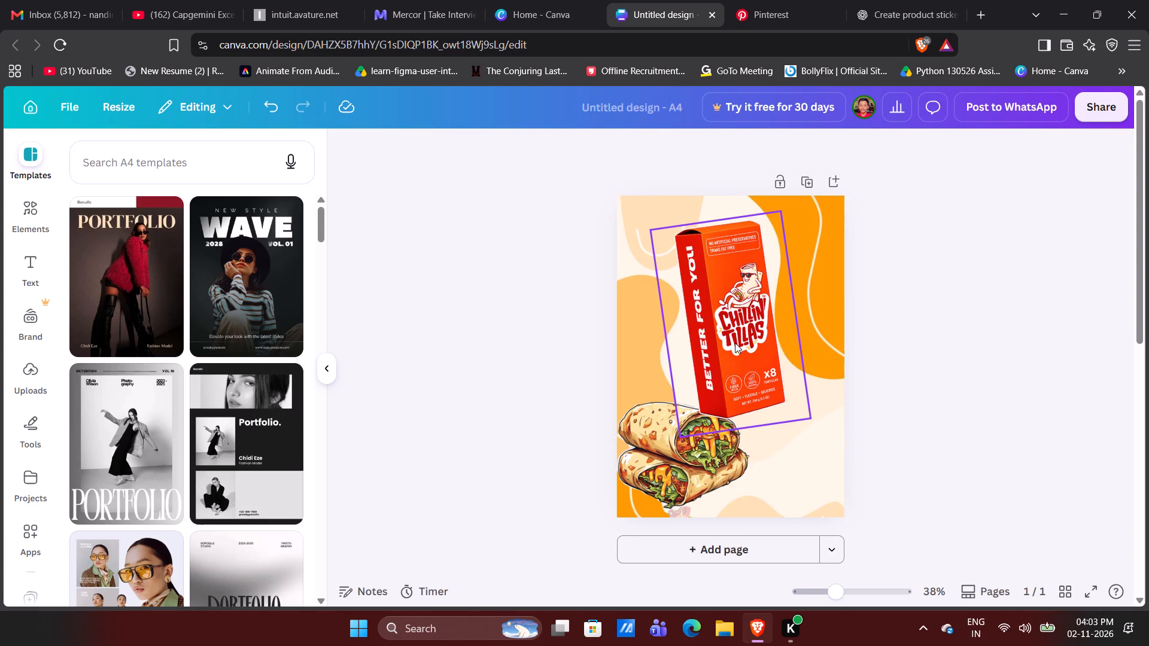
Move the red box sticker to the page's lower-right area beside the burritos and straighten it fully upright.
drag(735, 343, 801, 445)
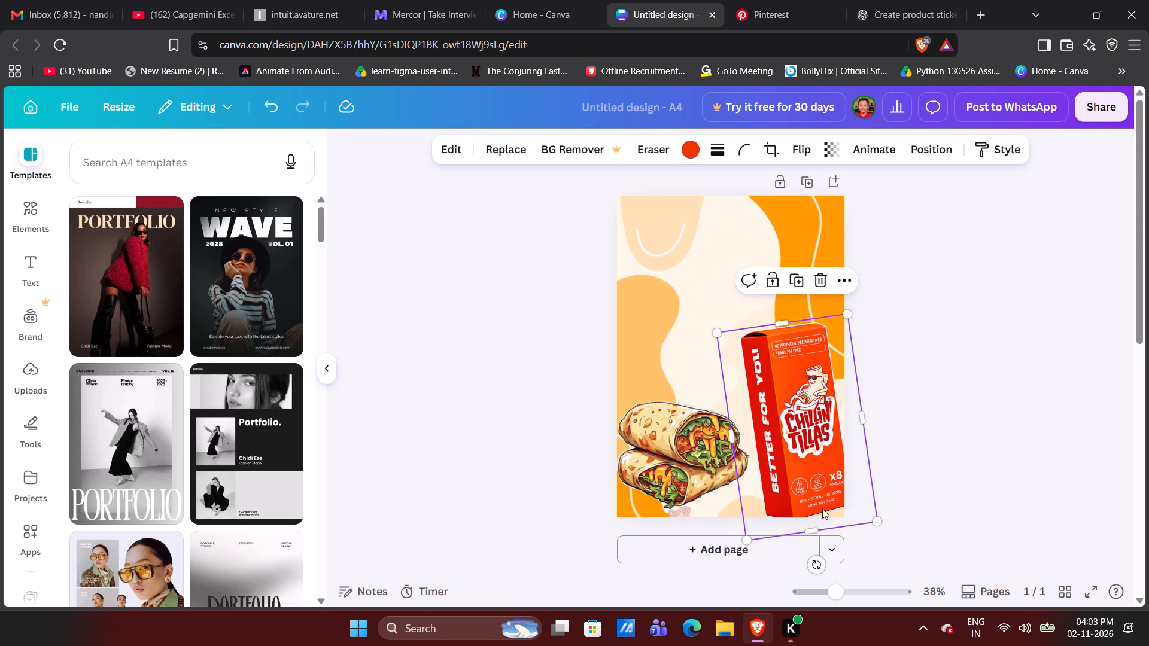
drag(814, 559, 770, 550)
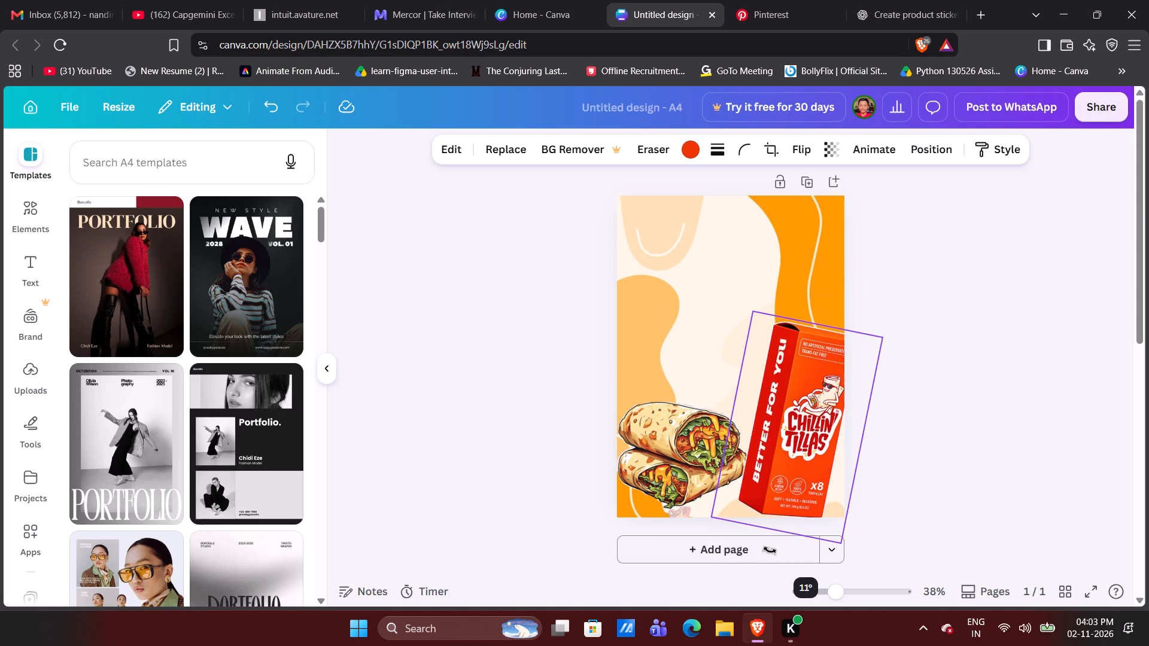
drag(770, 550, 794, 550)
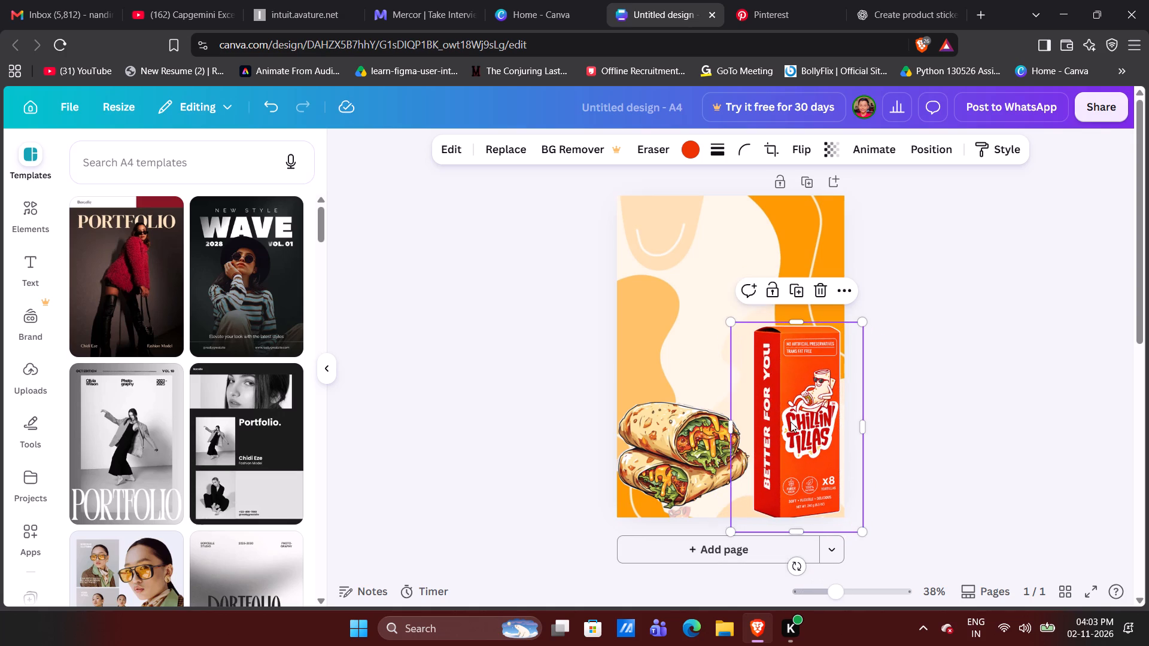
drag(791, 422, 780, 412)
click(944, 407)
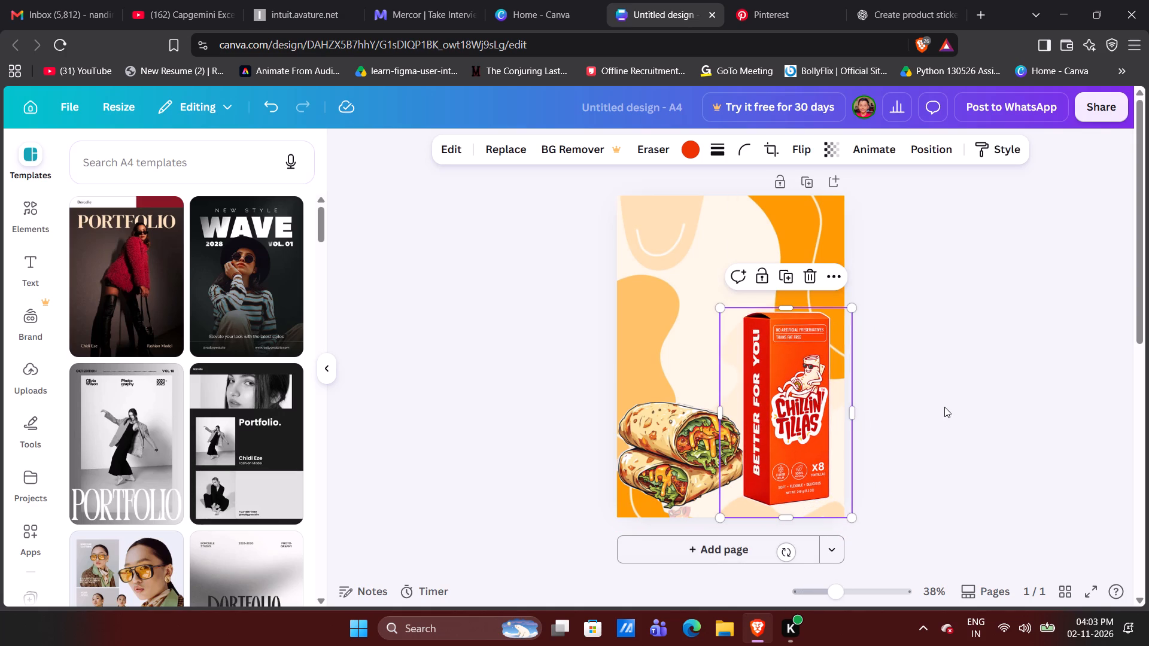